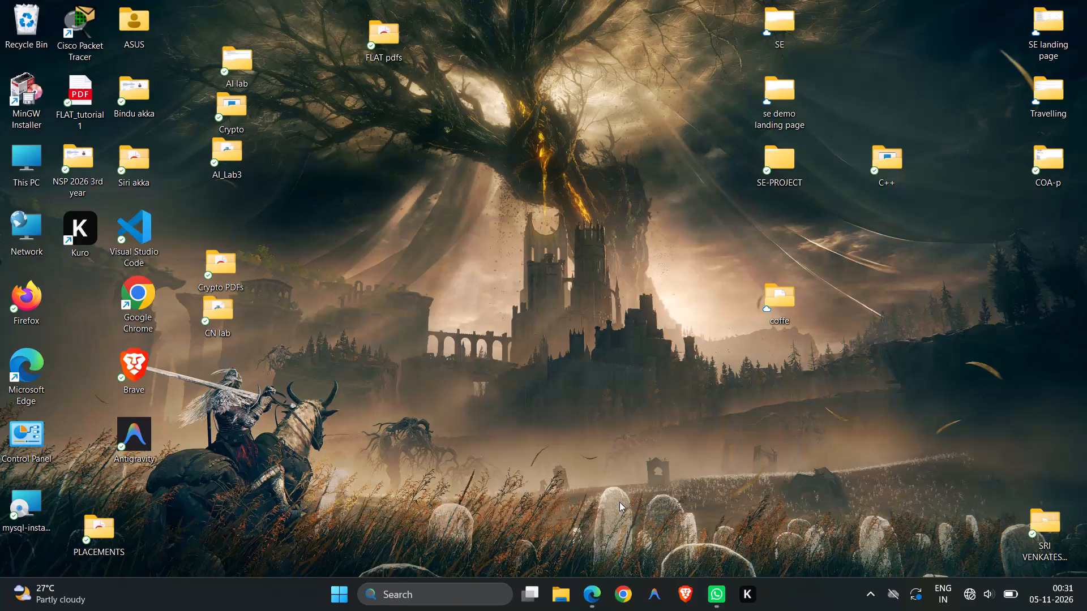
# Open the browser sign-in page for the Wi-Fi connection that needs action.
pyautogui.click(983, 586)
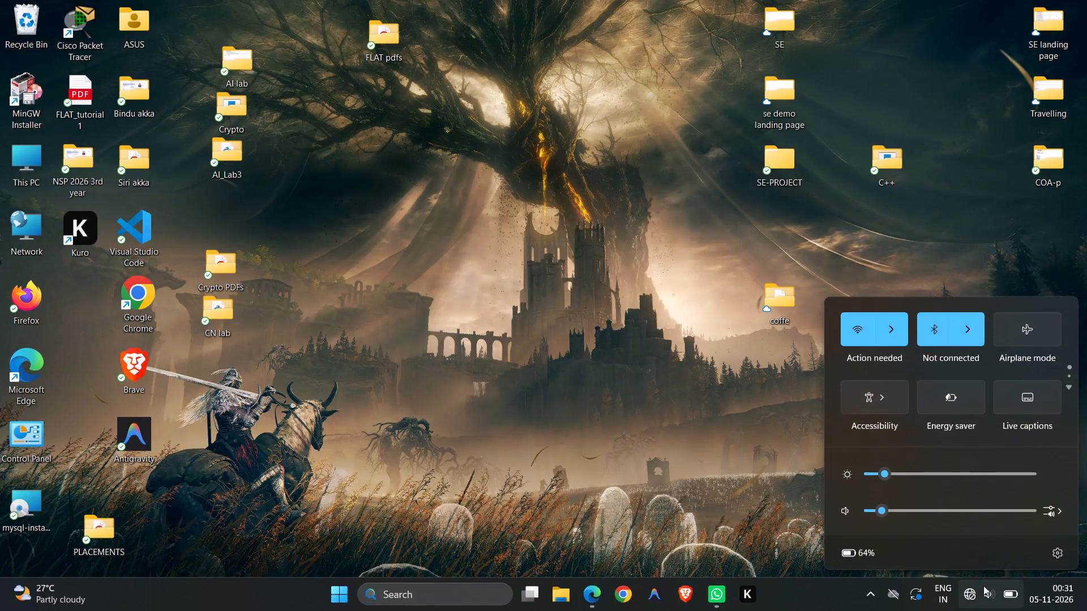
pyautogui.click(892, 320)
pyautogui.click(904, 372)
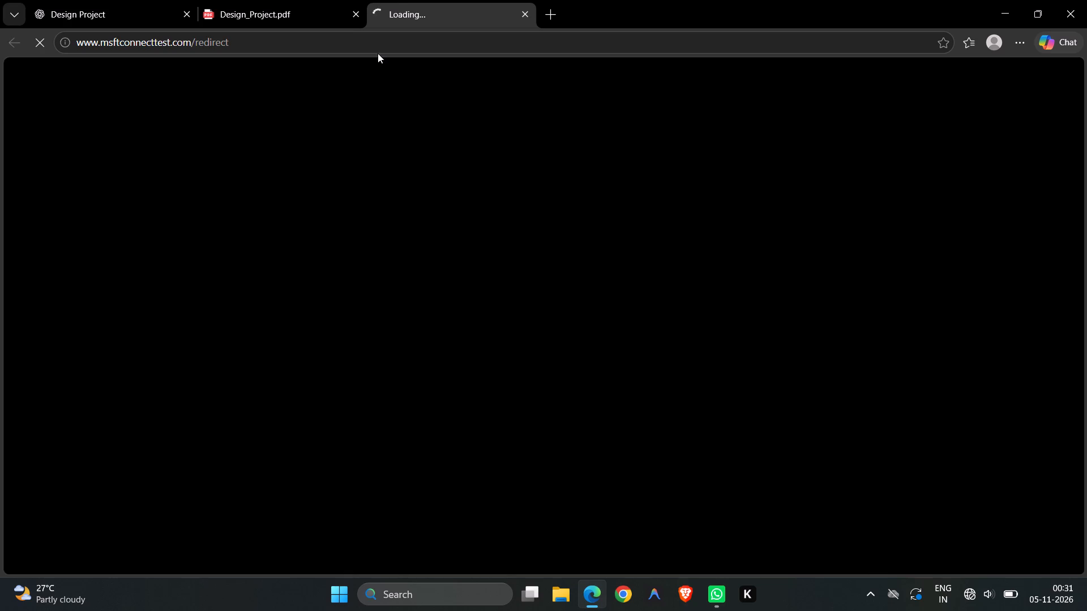
# Switch to the open Design_Project.pdf poster and look over its page.
pyautogui.click(298, 0)
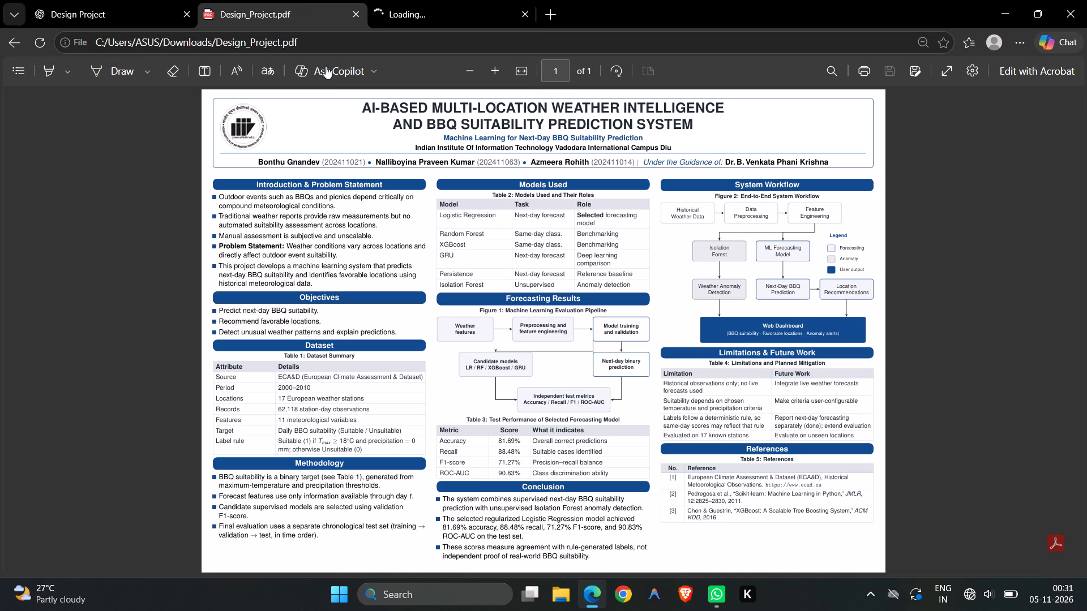
pyautogui.scroll(-2, 431, 301)
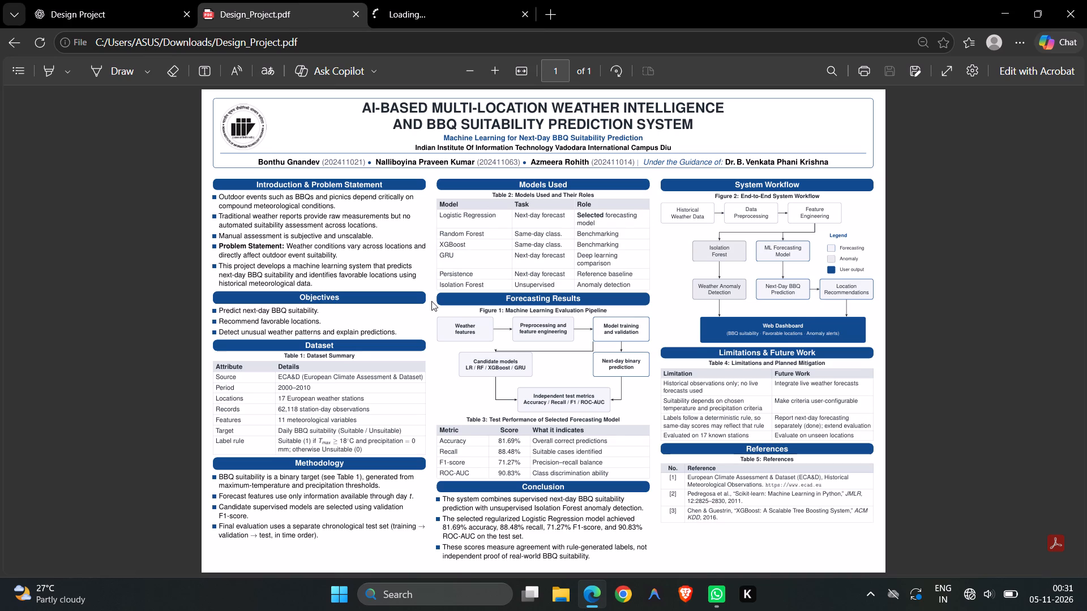
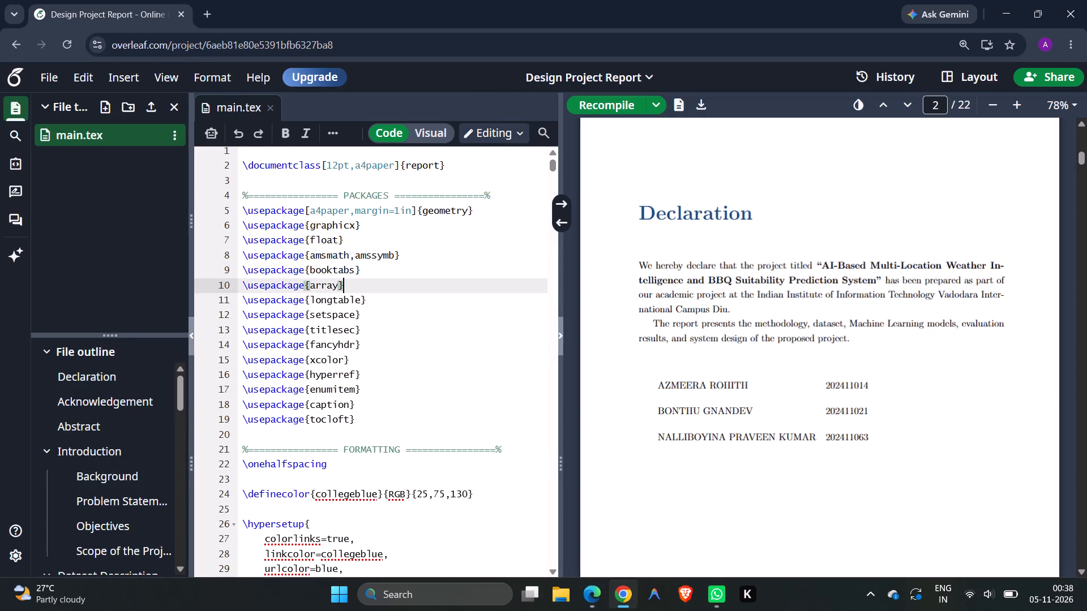
pyautogui.hotkey('ctrl', 'a')
pyautogui.hotkey('ctrl', 'v')
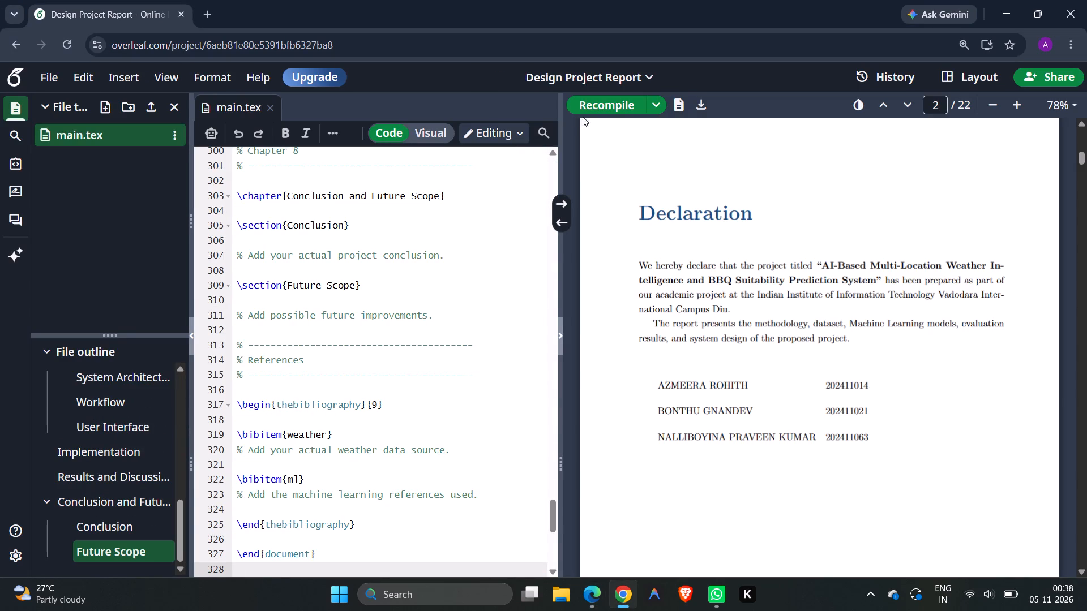
pyautogui.click(593, 107)
# Examine the recompiled report from the title page through the Abstract to the Contents page.
pyautogui.scroll(6, 704, 312)
pyautogui.scroll(4, 426, 472)
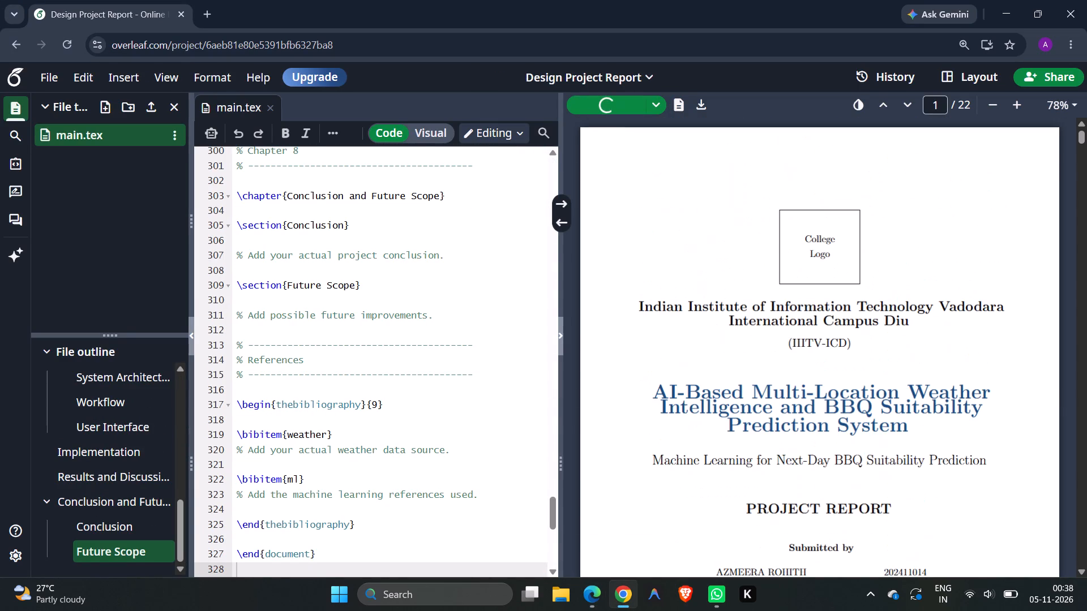
pyautogui.scroll(2, 426, 472)
pyautogui.scroll(3, 708, 378)
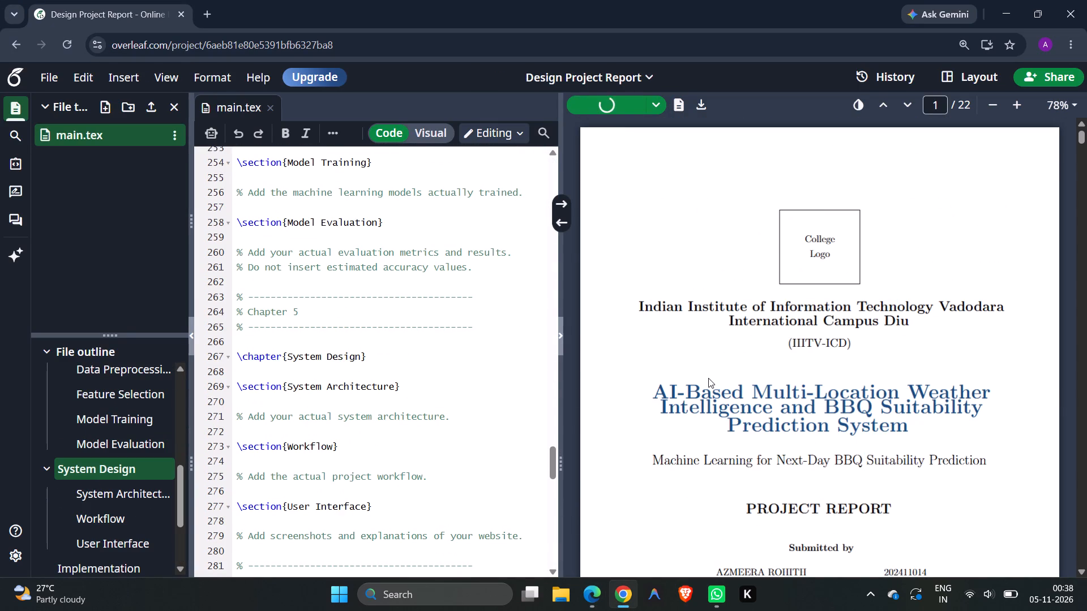
pyautogui.scroll(2, 708, 378)
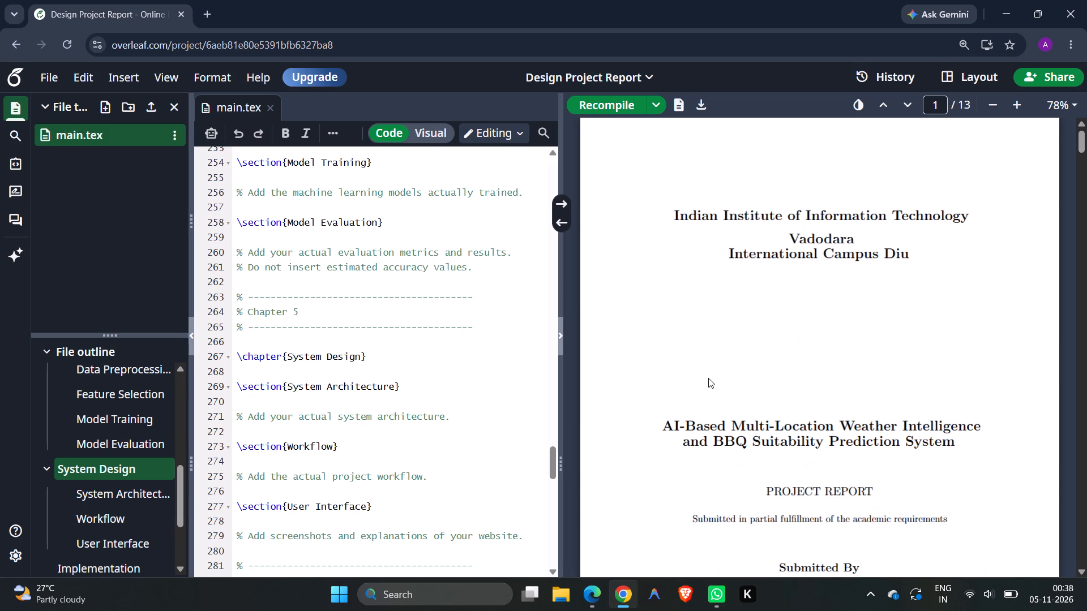
pyautogui.scroll(-1, 708, 378)
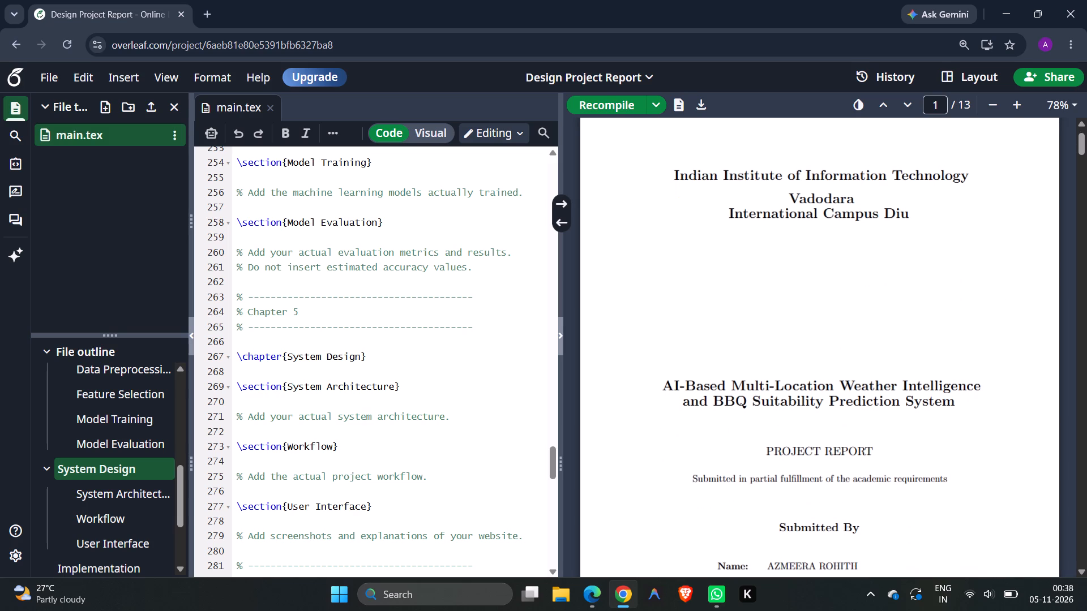
pyautogui.scroll(-1, 708, 378)
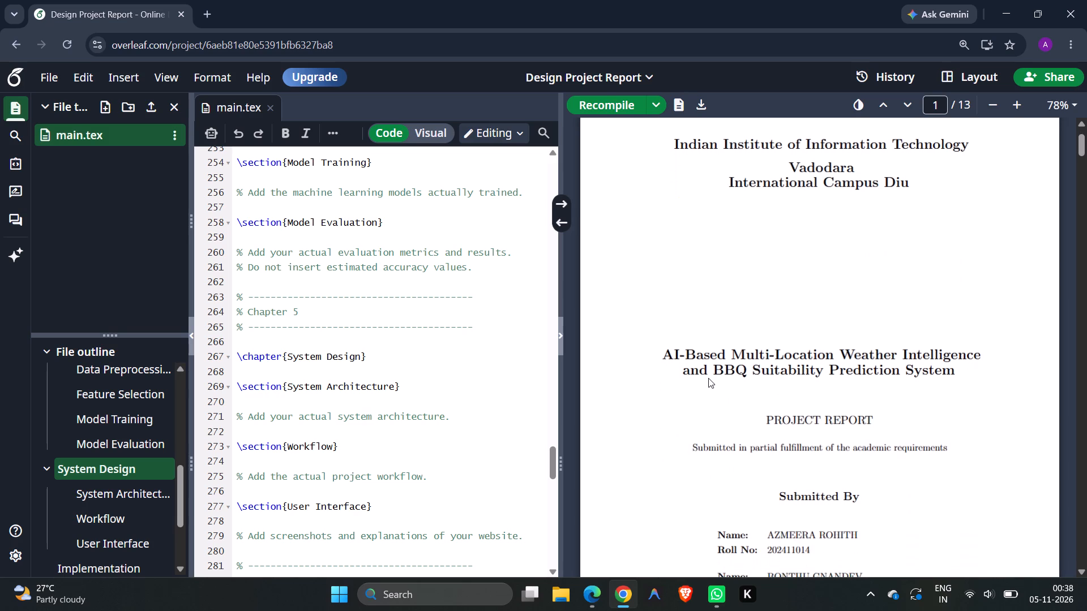
pyautogui.scroll(-2, 708, 378)
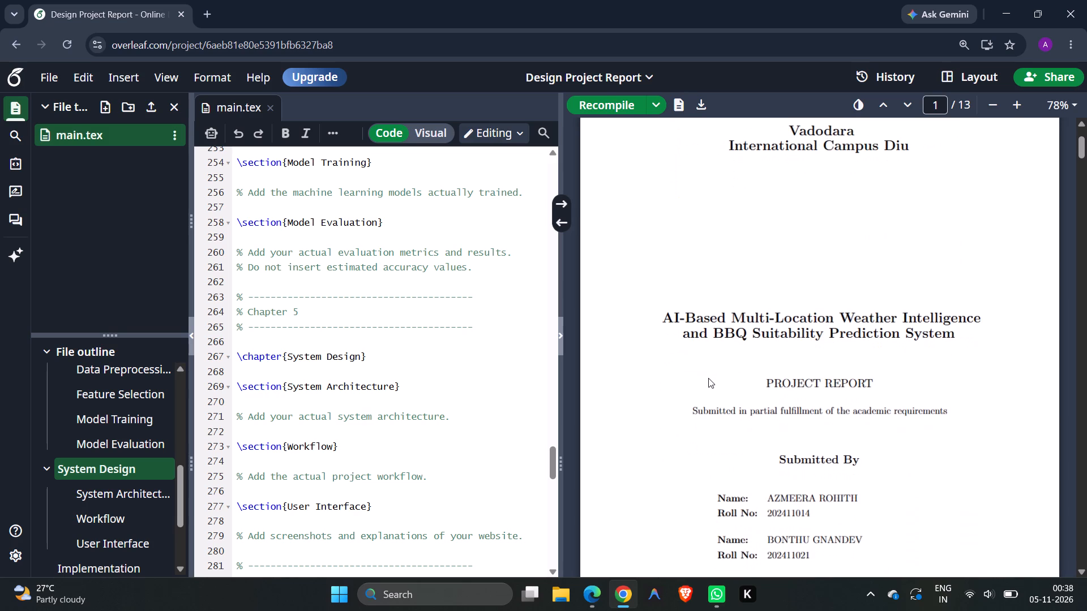
pyautogui.scroll(-3, 708, 378)
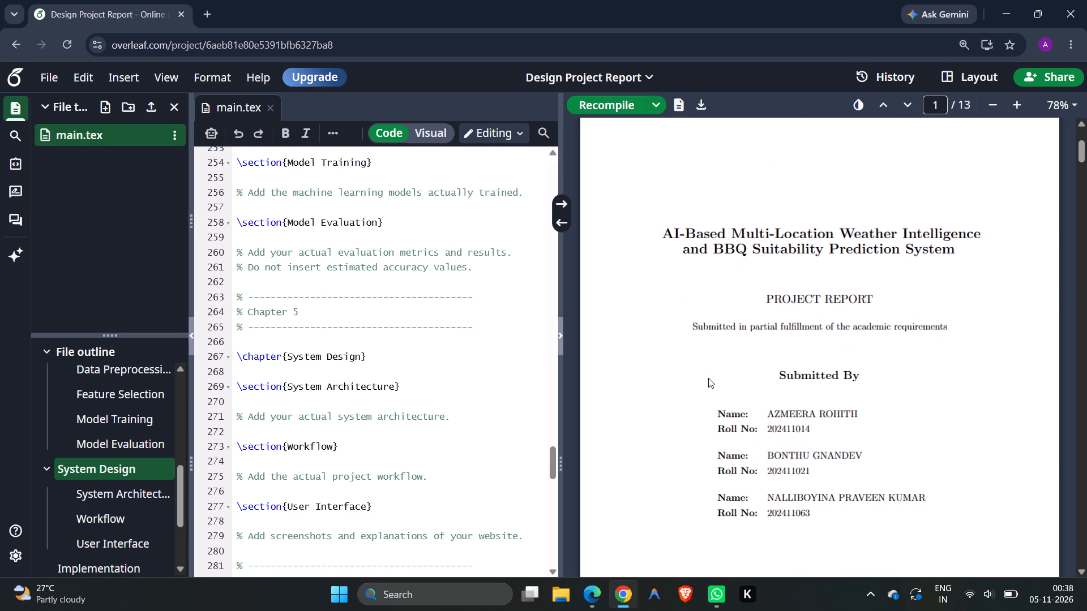
pyautogui.scroll(-3, 708, 378)
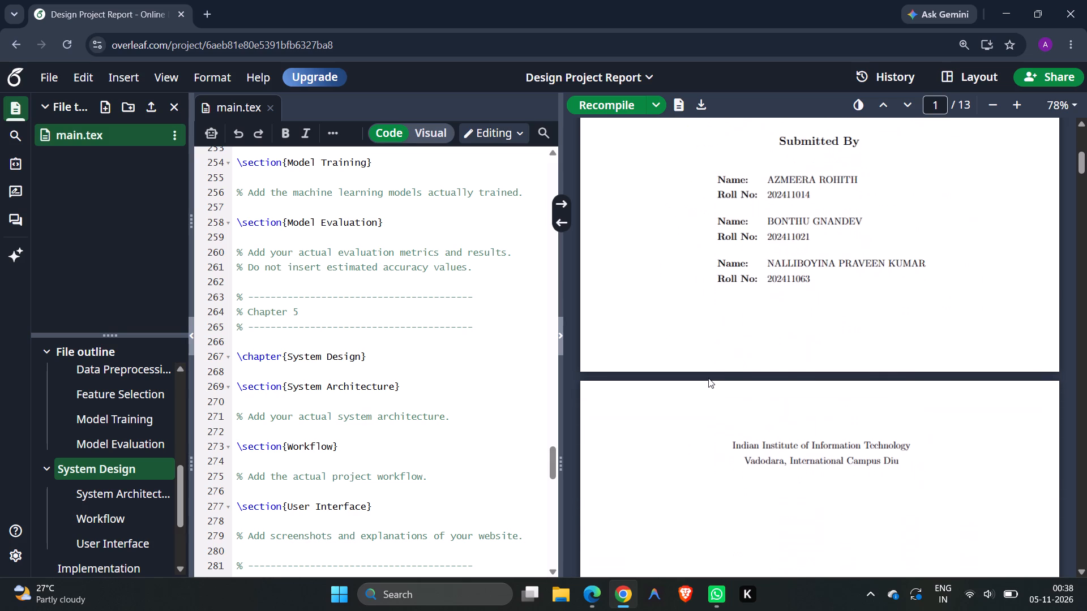
pyautogui.scroll(-5, 708, 378)
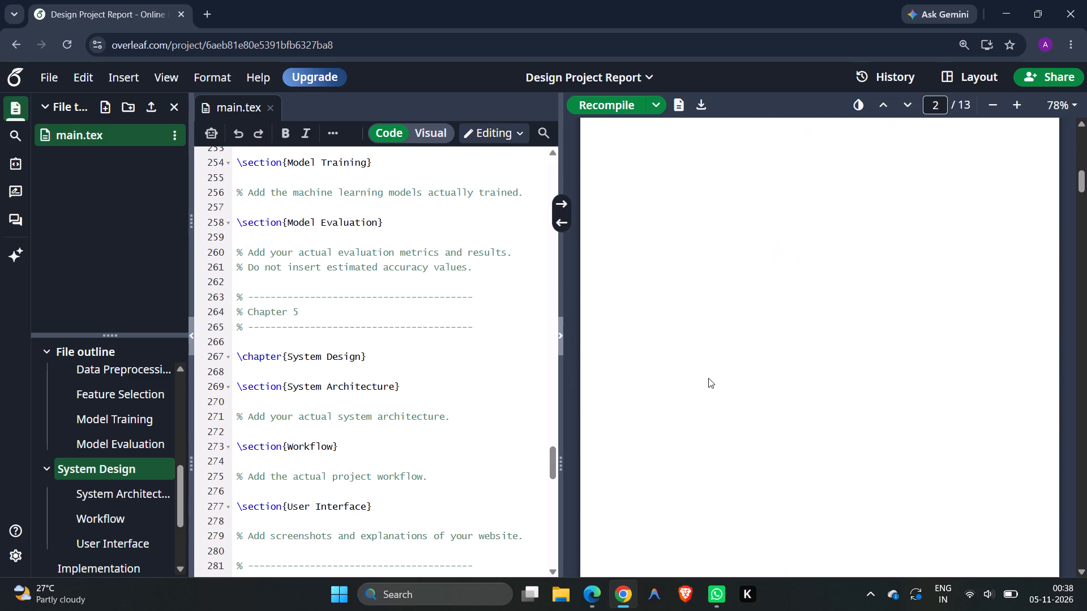
pyautogui.scroll(-4, 708, 378)
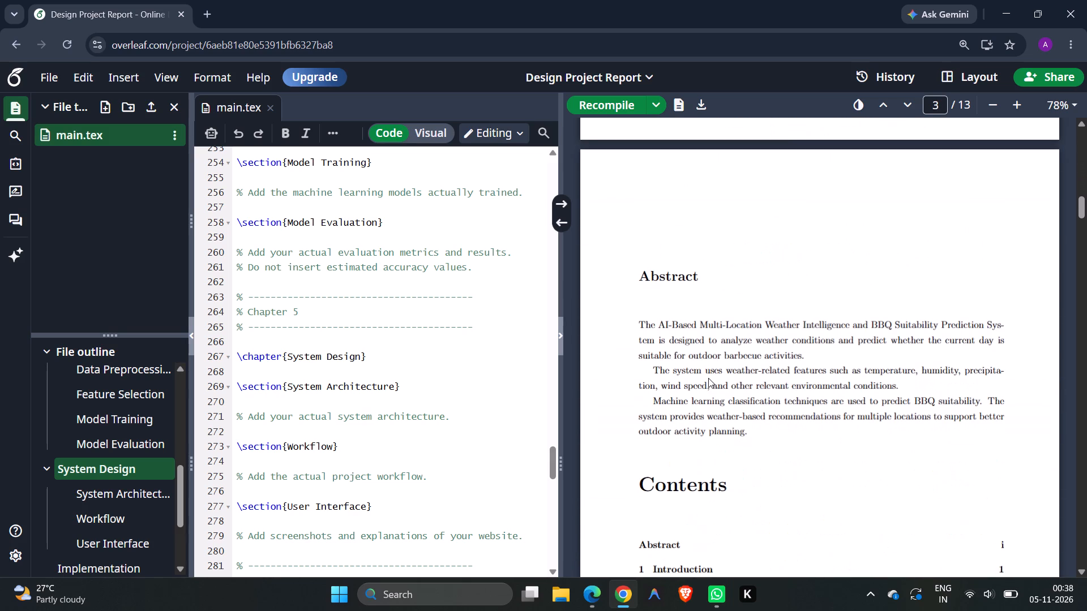
pyautogui.scroll(-3, 708, 378)
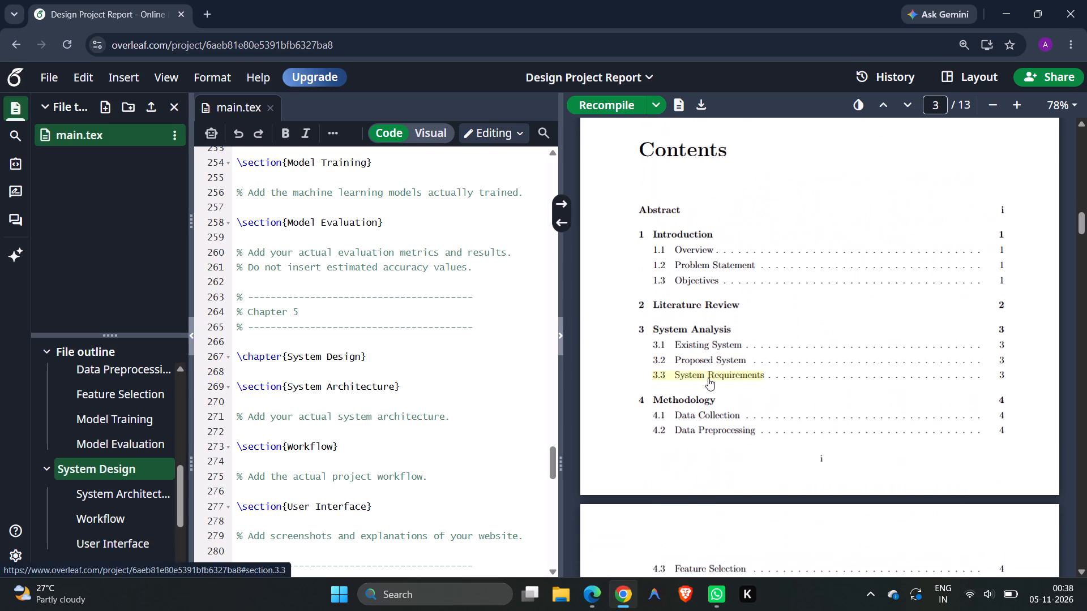
# Examine the rest of the compiled report from the Contents page through the Introduction and remaining chapters to the Bibliography.
pyautogui.scroll(-3, 708, 378)
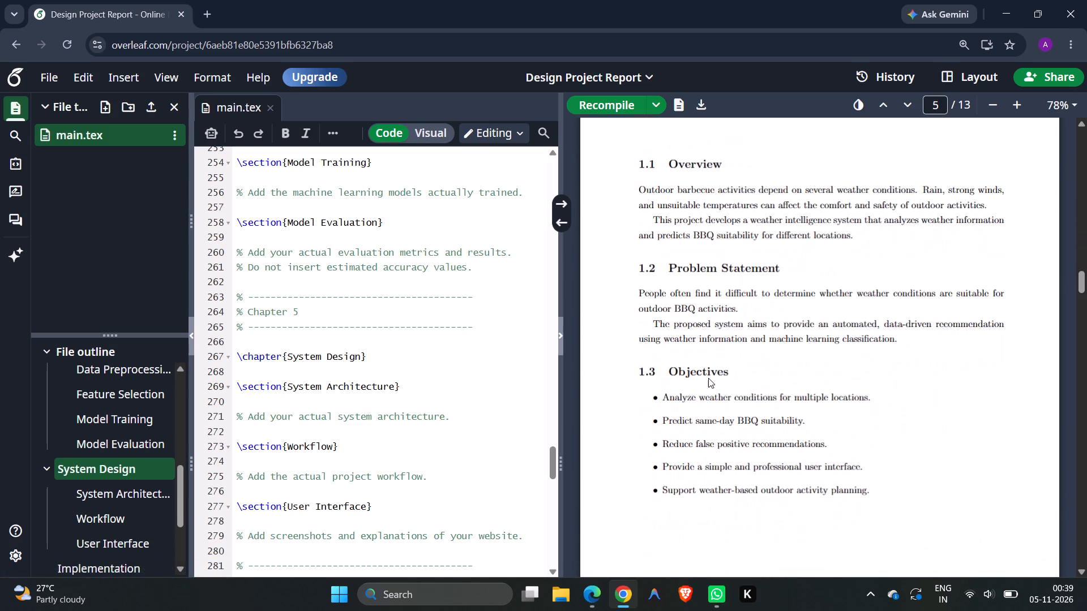
pyautogui.scroll(-6, 708, 378)
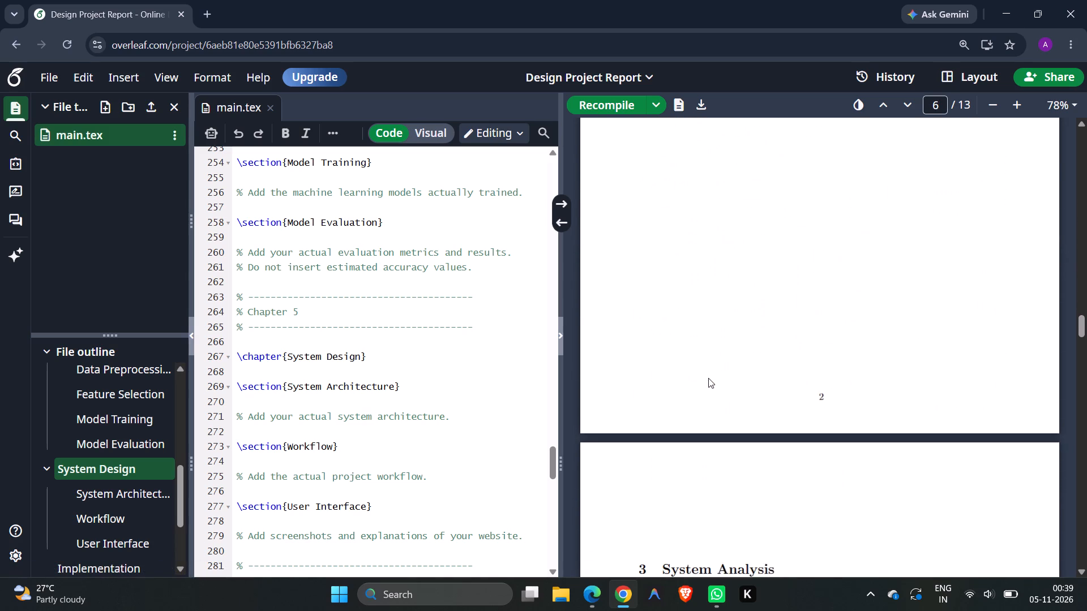
pyautogui.scroll(-5, 708, 378)
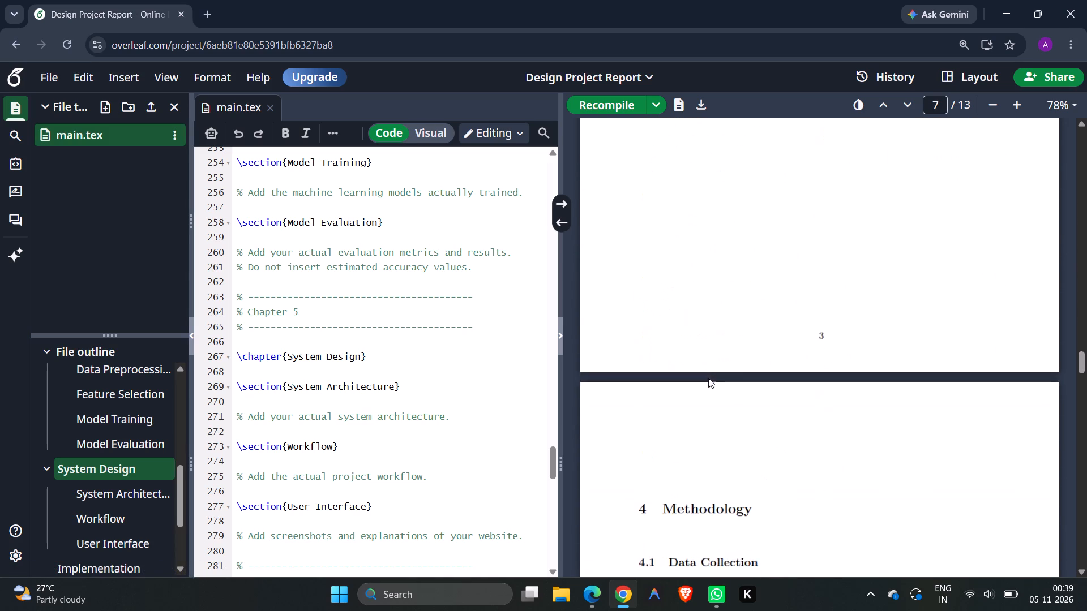
pyautogui.scroll(-6, 708, 378)
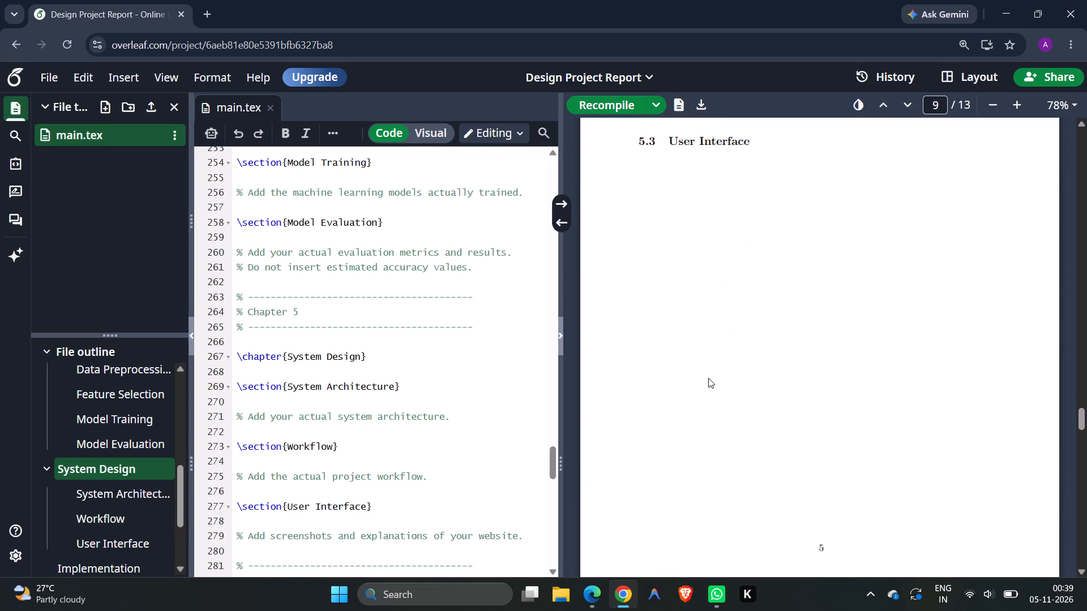
pyautogui.scroll(1, 708, 378)
pyautogui.scroll(-4, 708, 378)
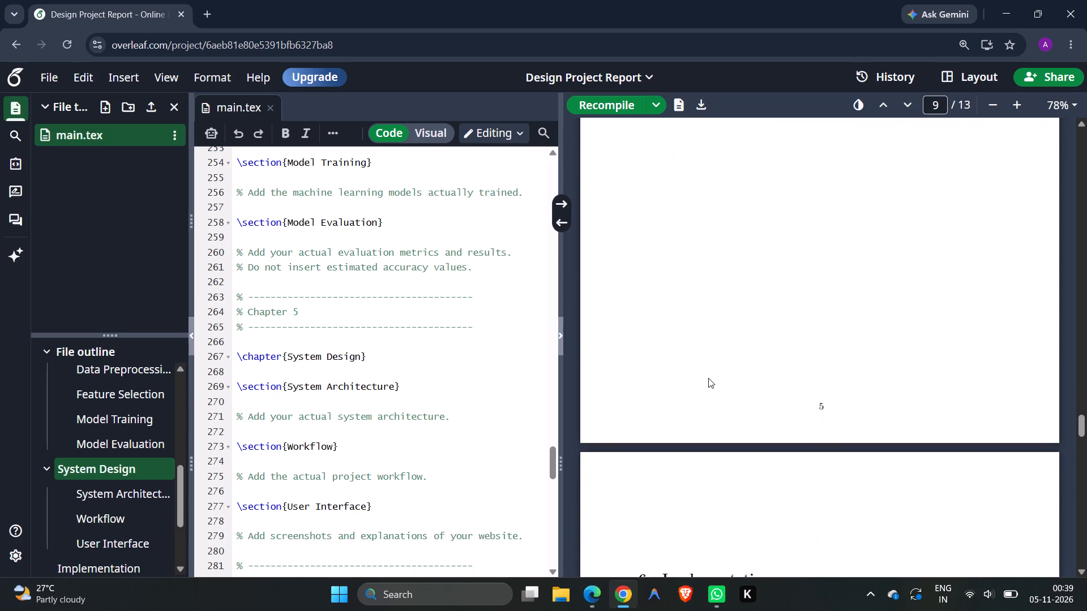
pyautogui.scroll(-5, 708, 378)
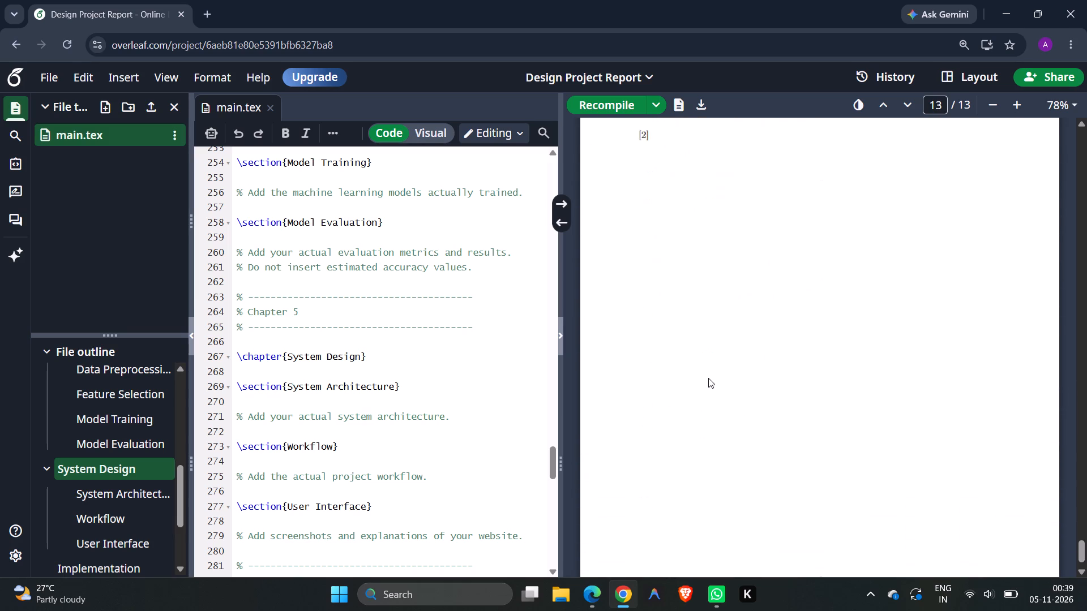
pyautogui.scroll(-4, 708, 378)
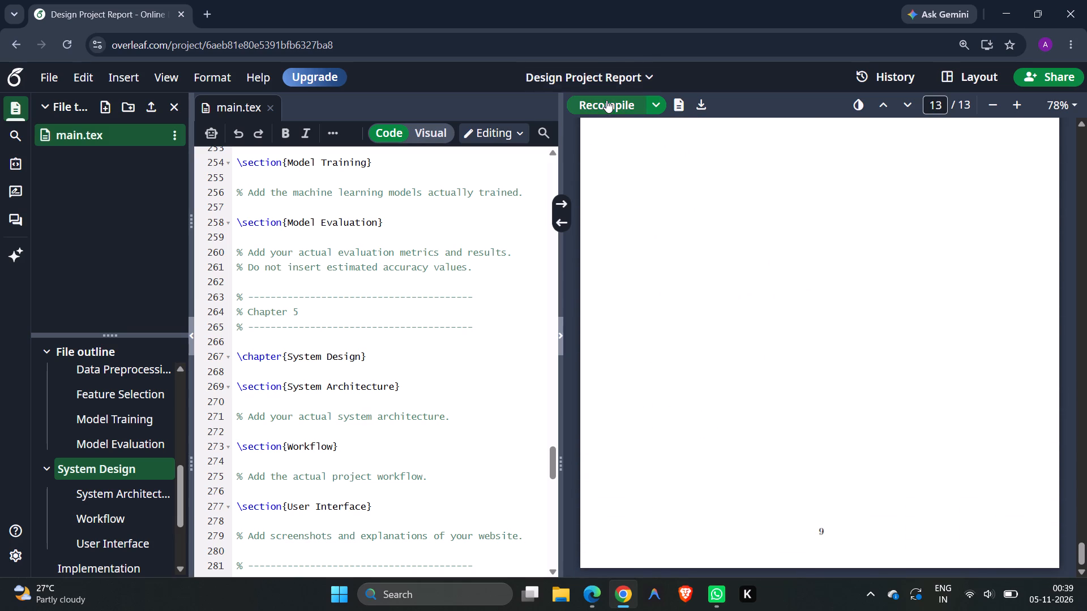
# Recompile the report and look back through its pages from the Bibliography to the title page.
pyautogui.click(606, 100)
pyautogui.scroll(3, 696, 233)
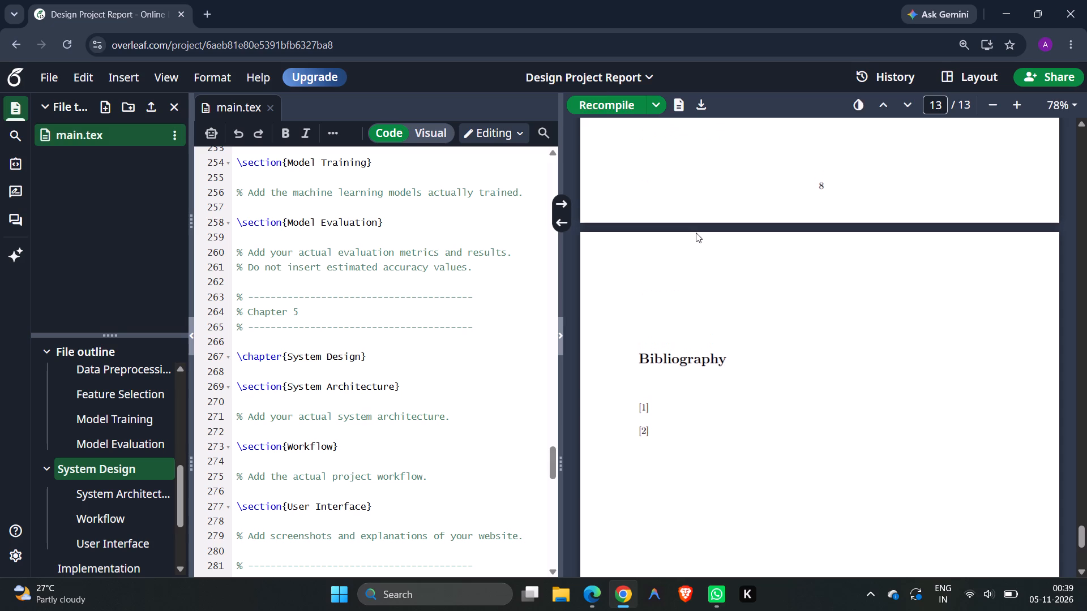
pyautogui.scroll(19, 696, 233)
pyautogui.scroll(6, 696, 233)
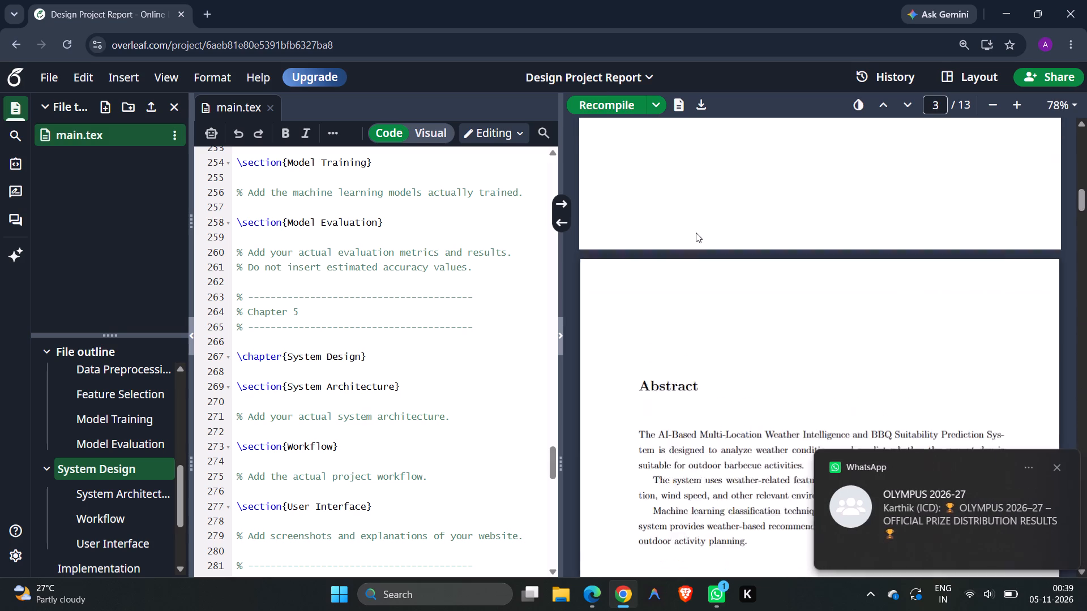
pyautogui.scroll(1, 696, 233)
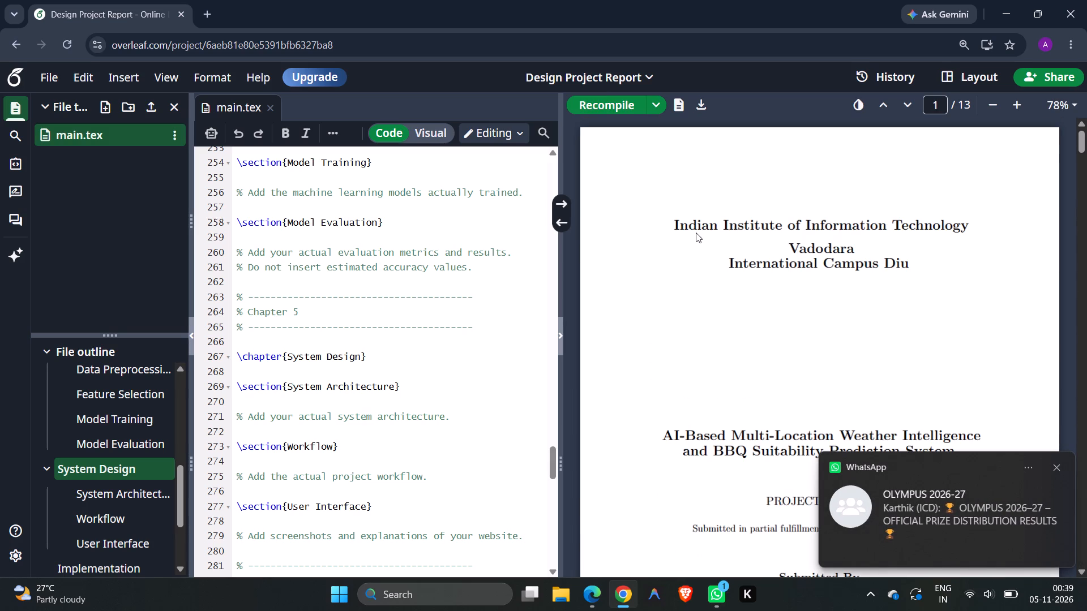
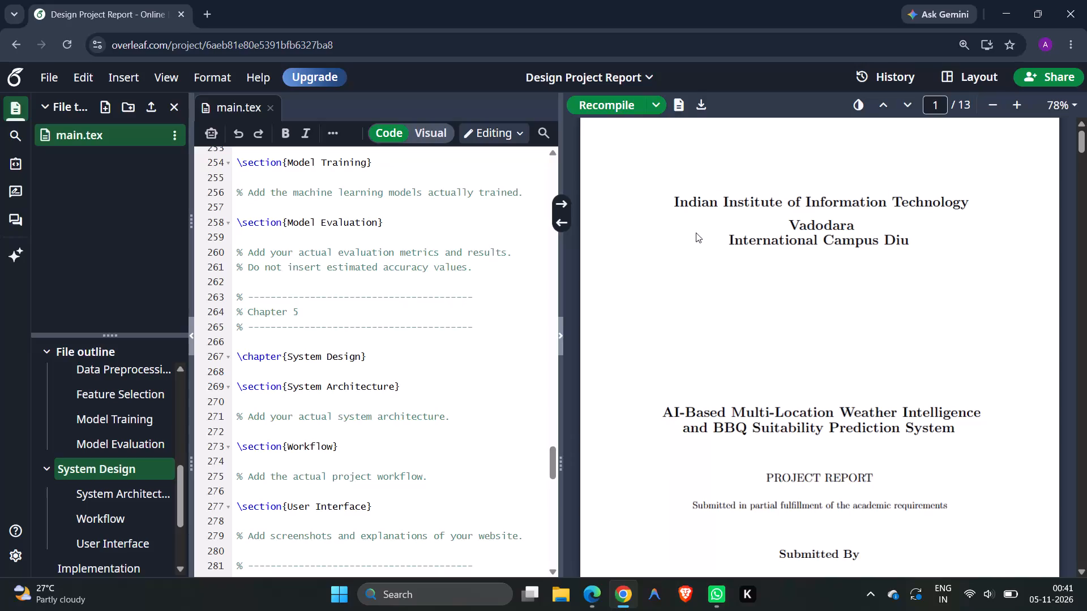
# Review the compiled report's title page, from the institute heading and project title through the Submitted By section.
pyautogui.scroll(2, 696, 233)
pyautogui.scroll(-3, 696, 233)
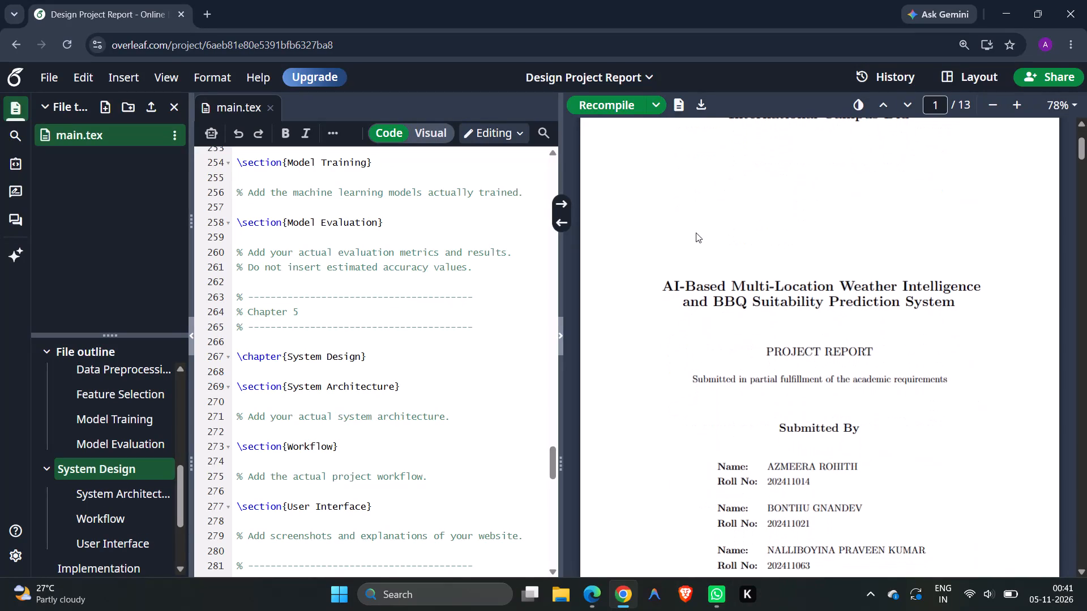
pyautogui.scroll(-1, 696, 233)
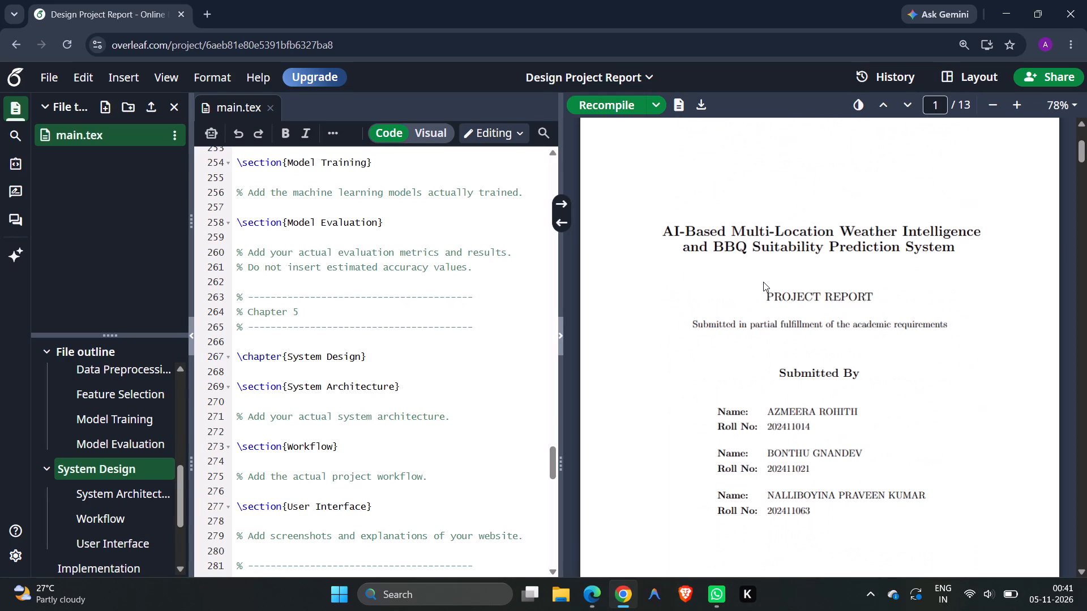
# Look over the compiled report's opening pages, from the title page and submitter details to the start of the Abstract.
pyautogui.scroll(-3, 763, 282)
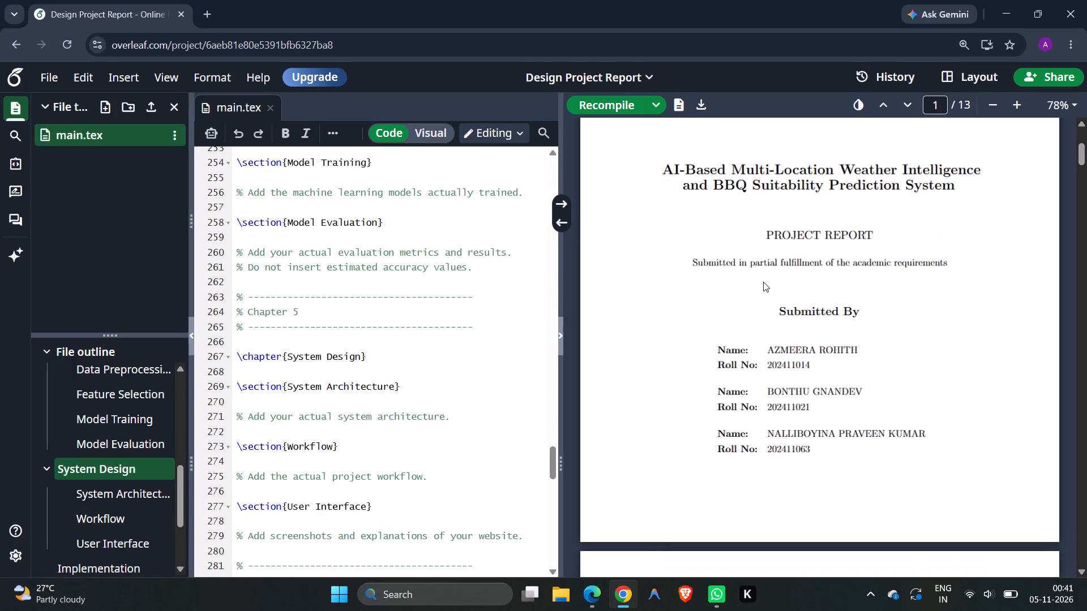
pyautogui.scroll(-3, 763, 282)
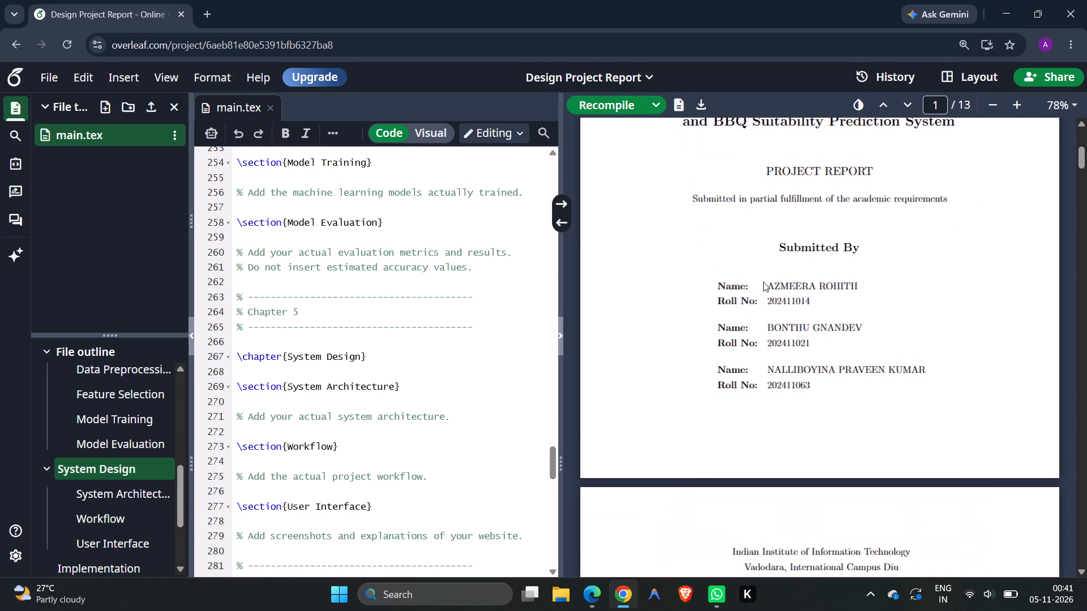
pyautogui.scroll(-3, 763, 282)
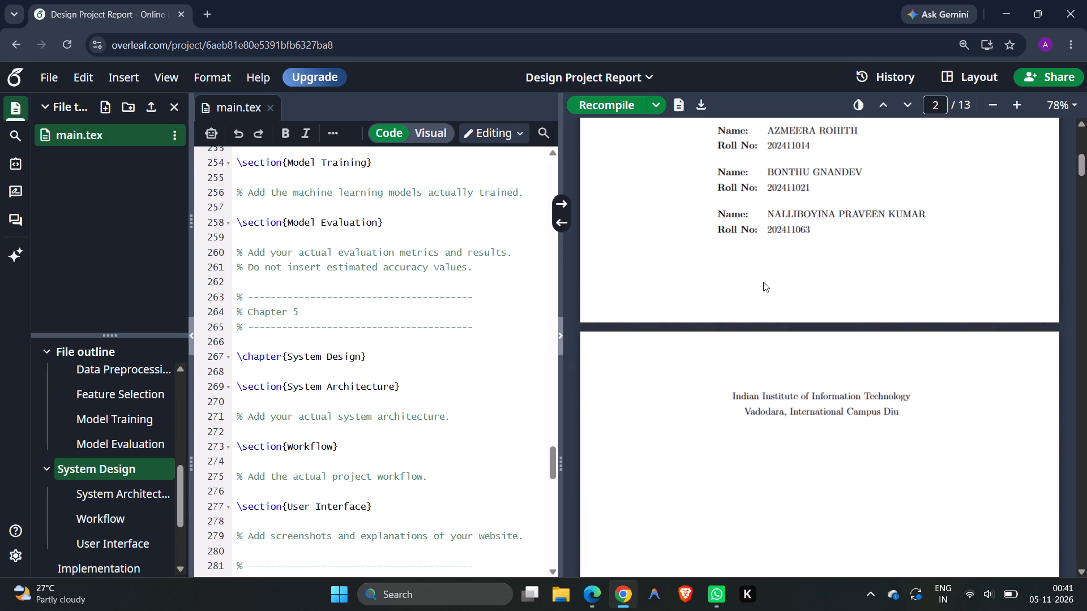
pyautogui.scroll(-5, 763, 282)
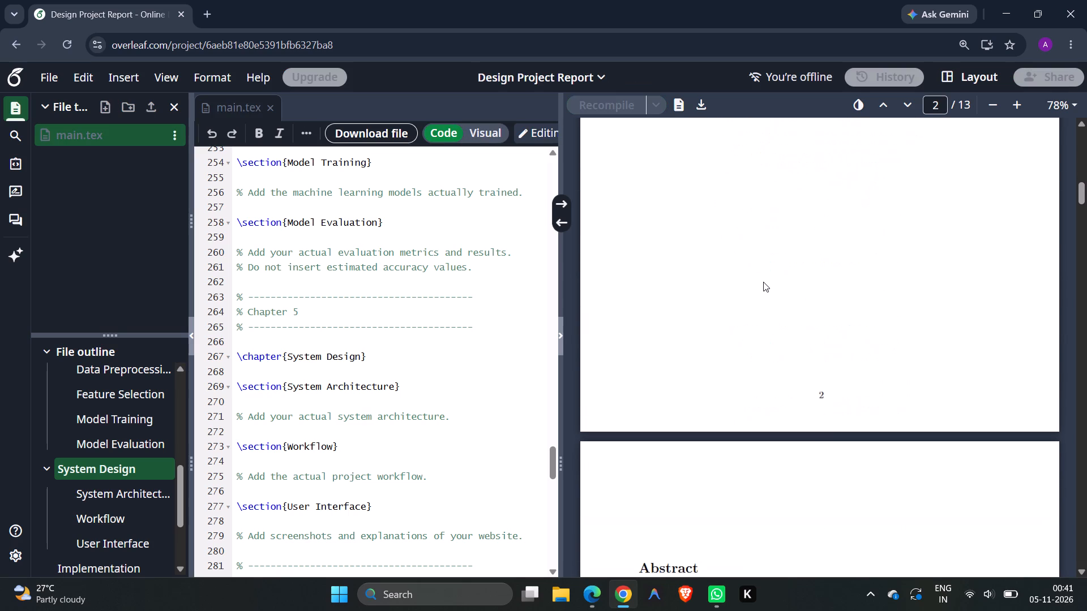
pyautogui.scroll(-1, 763, 282)
pyautogui.scroll(7, 763, 282)
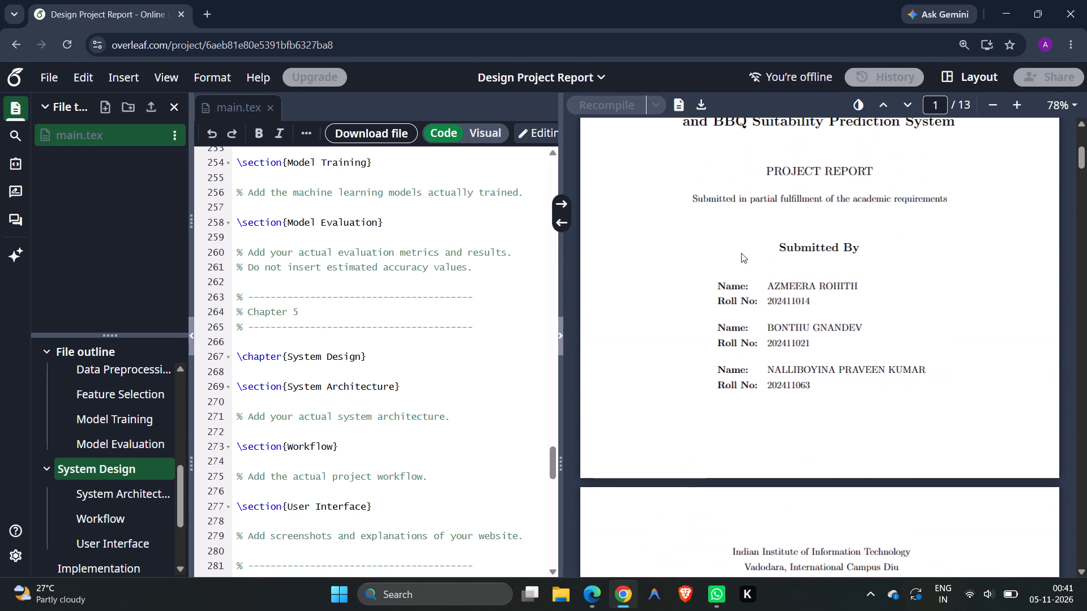
pyautogui.click(741, 253)
pyautogui.click(717, 215)
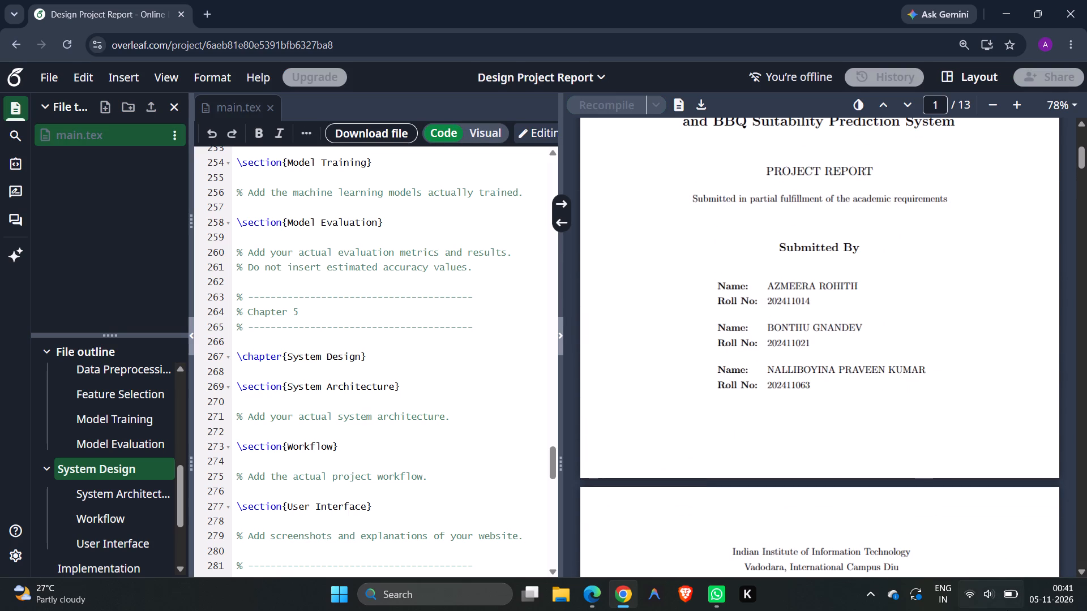
# Check the computer's Wi-Fi connection in the Windows network list and return to the report.
pyautogui.click(1006, 610)
pyautogui.click(898, 335)
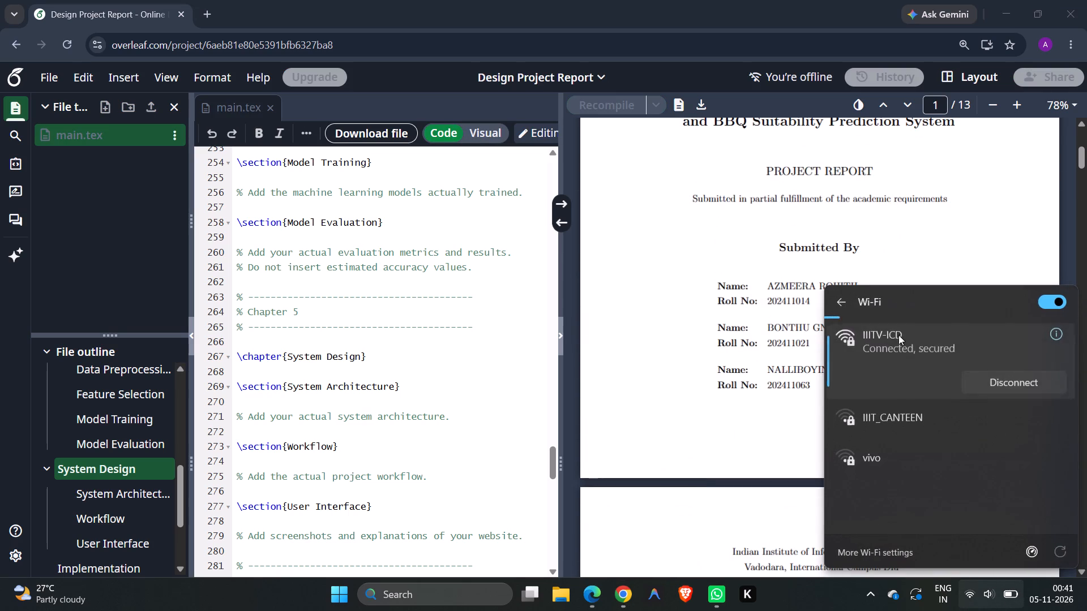
pyautogui.click(834, 210)
# Examine the compiled report from the title page through the Contents and chapter pages to chapter 5, System Design.
pyautogui.scroll(-1, 834, 210)
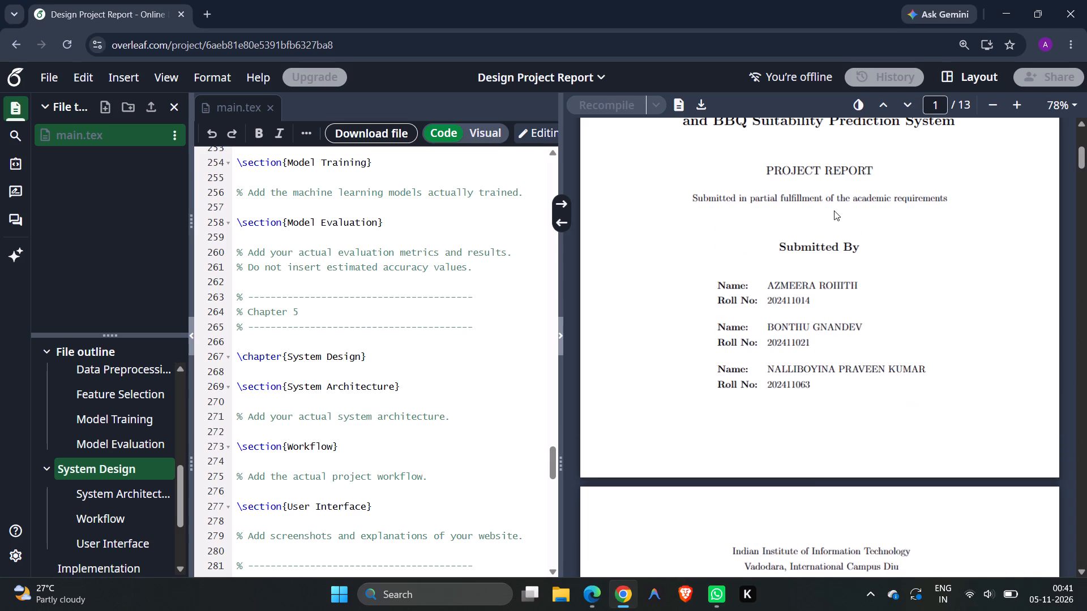
pyautogui.scroll(-5, 834, 210)
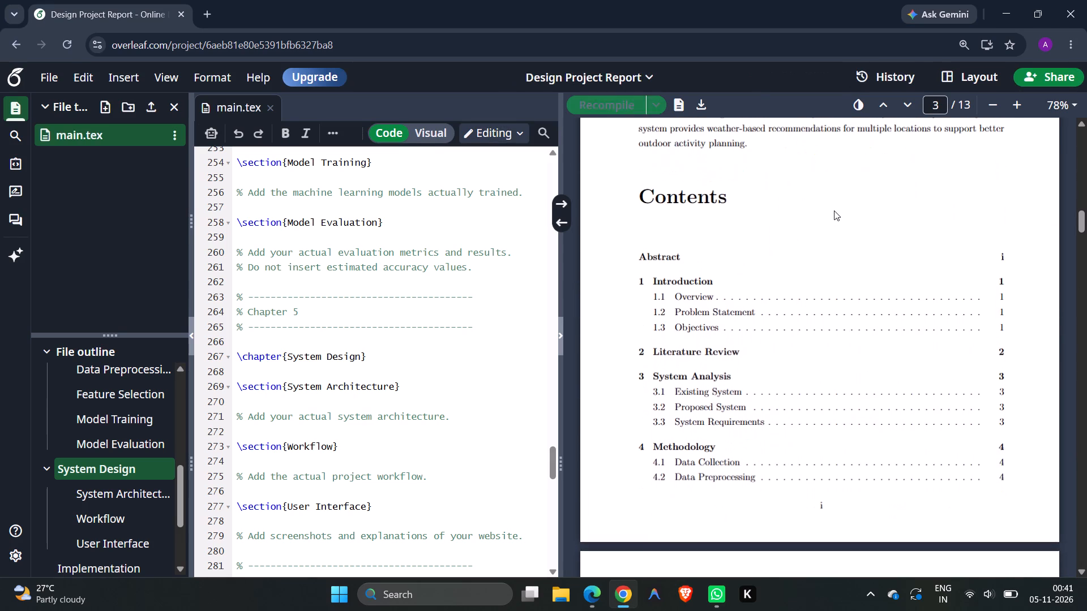
pyautogui.scroll(-7, 834, 210)
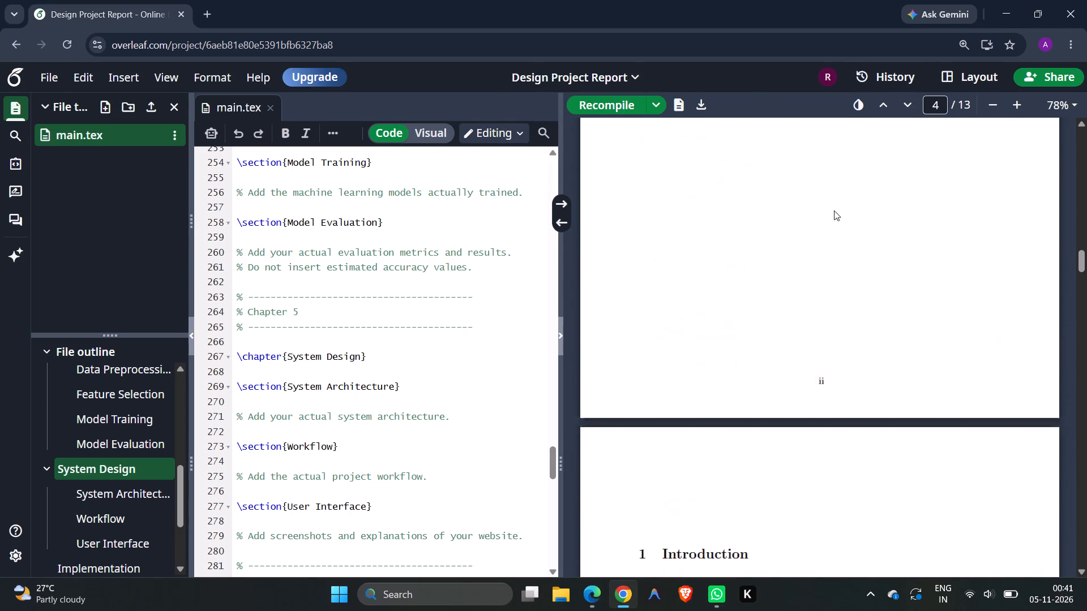
pyautogui.scroll(-11, 834, 210)
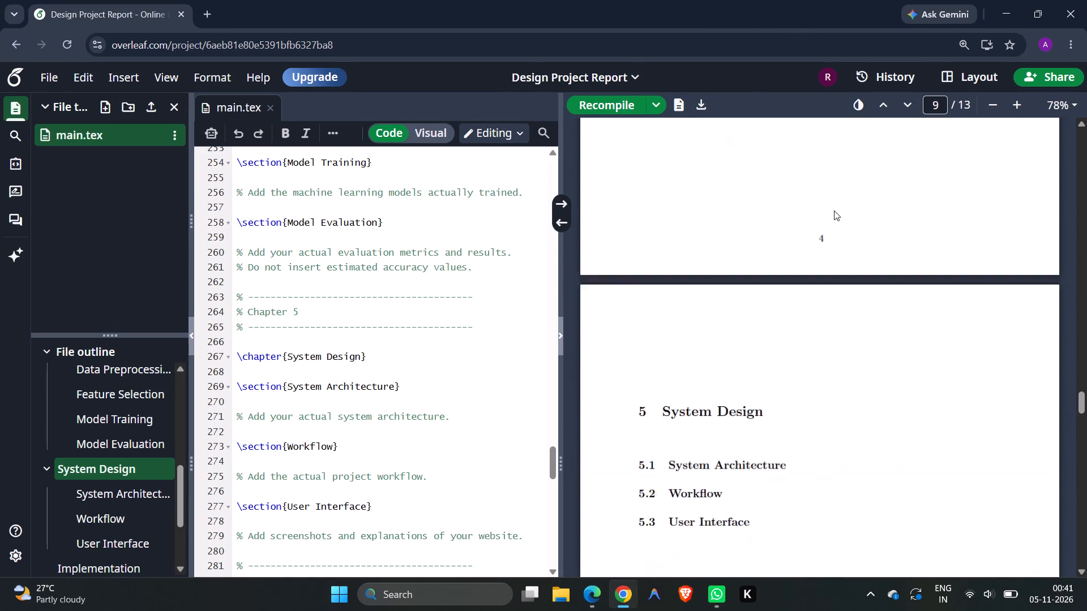
pyautogui.scroll(-1, 834, 210)
pyautogui.press('Print')
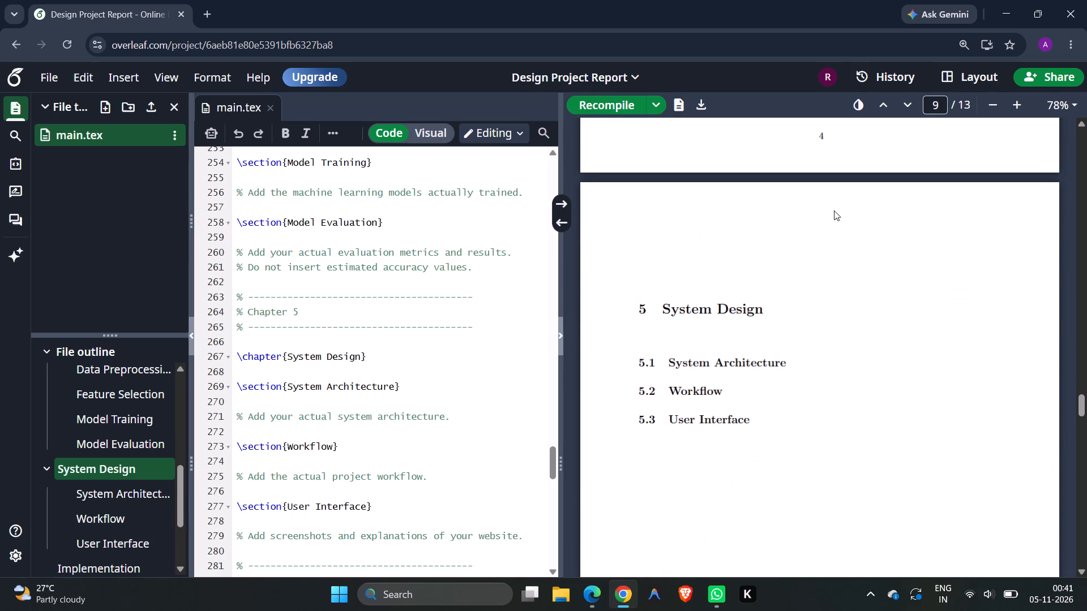
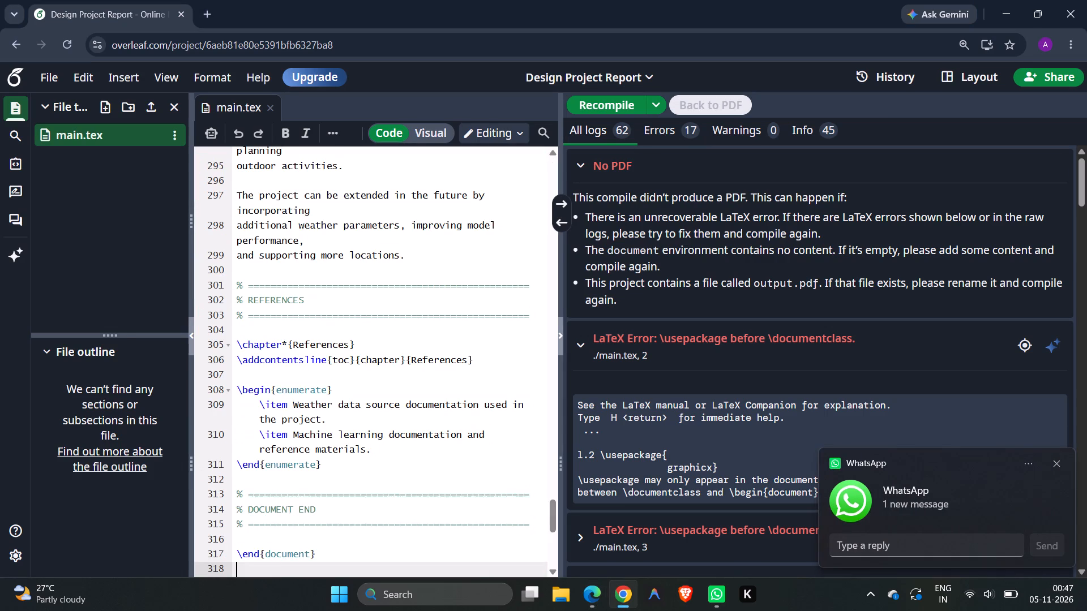
# Recompile the Design Project Report from the replaced main.tex code to produce the PDF.
pyautogui.click(619, 106)
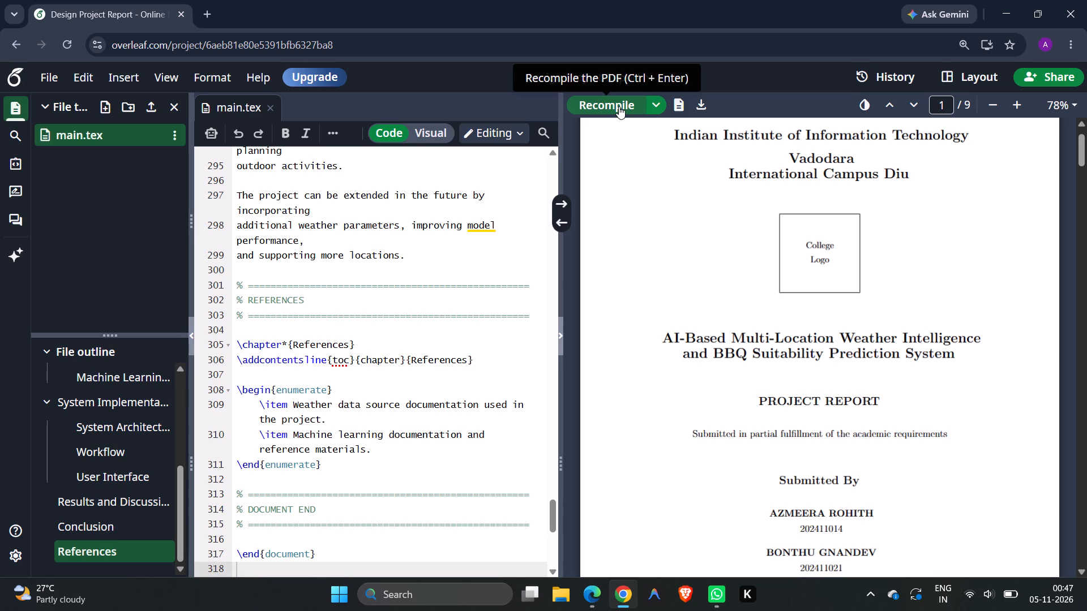
# Review the compiled report PDF from the title page onward to the table of contents.
pyautogui.scroll(-4, 619, 106)
pyautogui.scroll(-3, 702, 290)
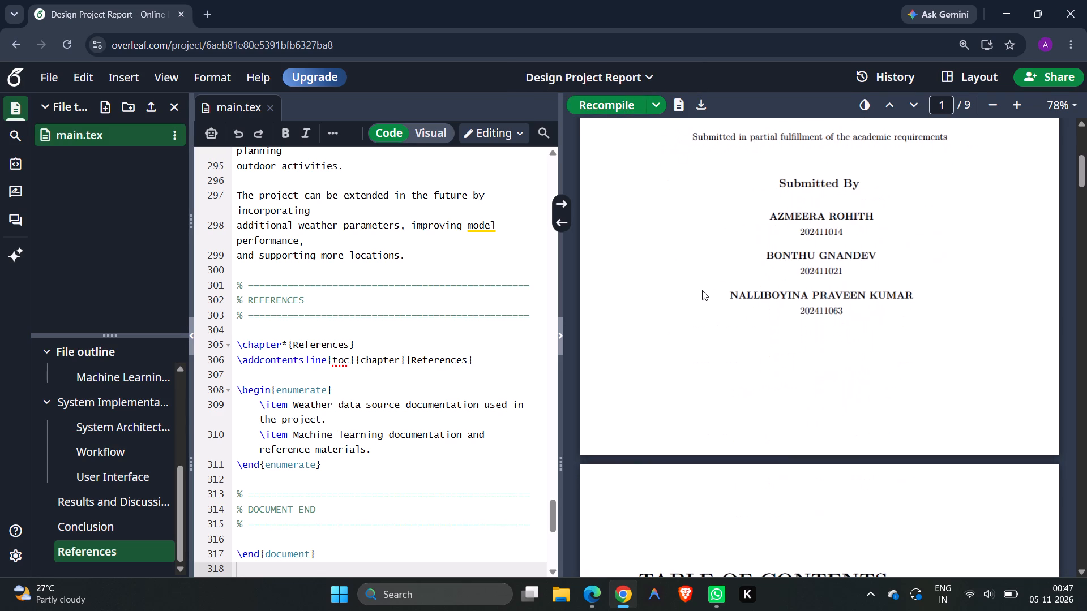
pyautogui.scroll(-1, 702, 290)
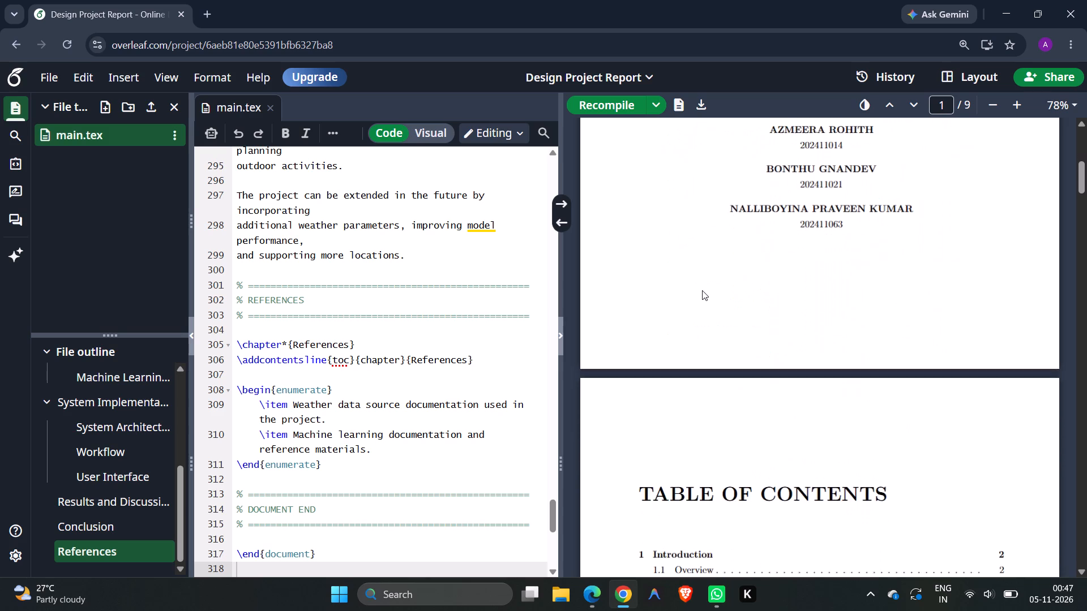
# Review the compiled report PDF from the title page through to the References page, and return to the title page.
pyautogui.scroll(-7, 702, 290)
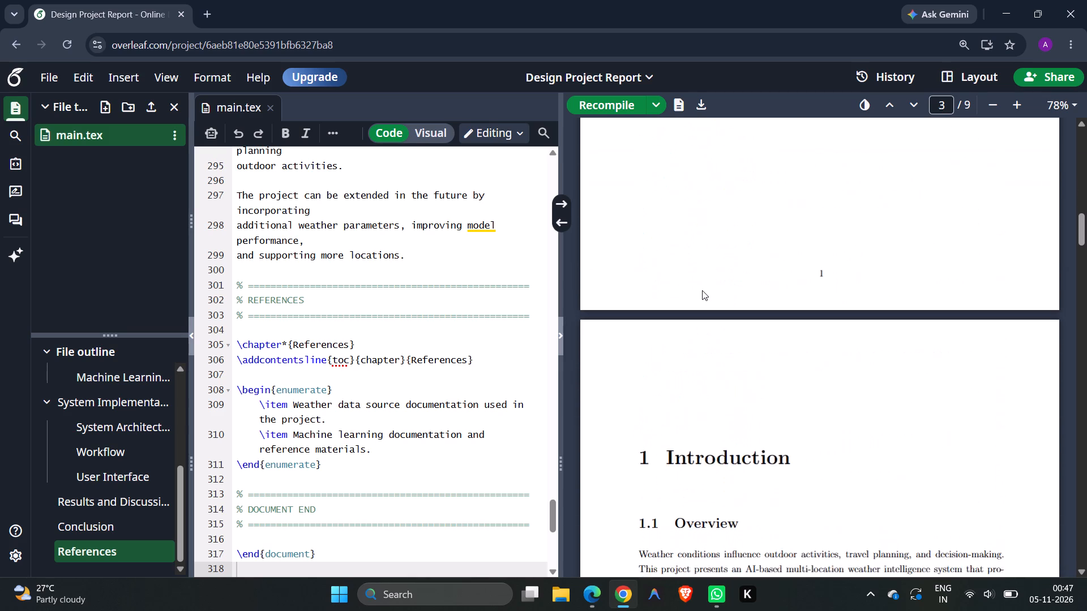
pyautogui.scroll(-7, 702, 290)
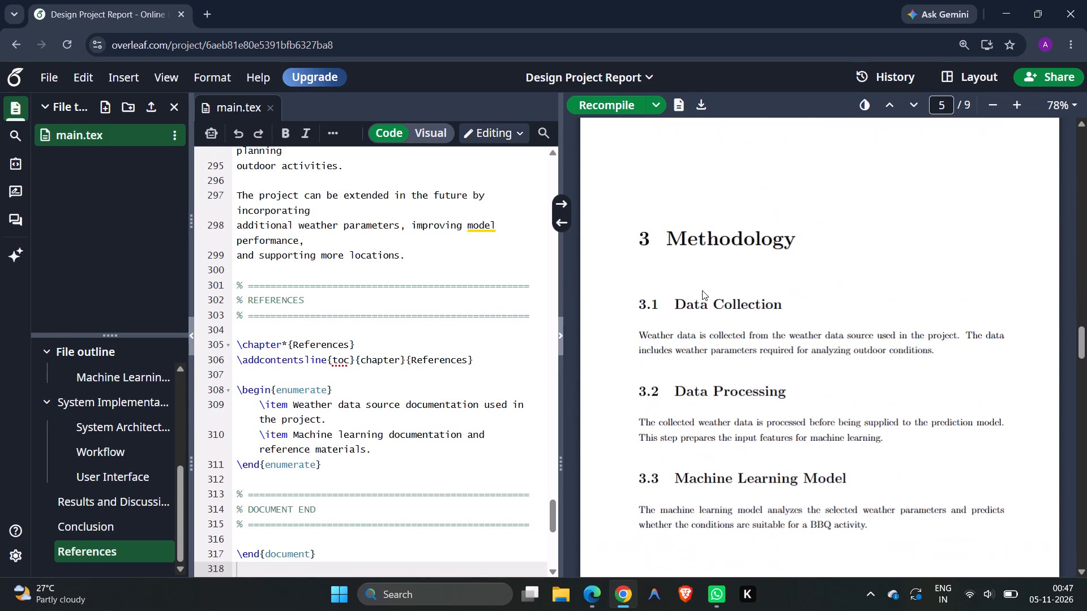
pyautogui.scroll(-11, 702, 290)
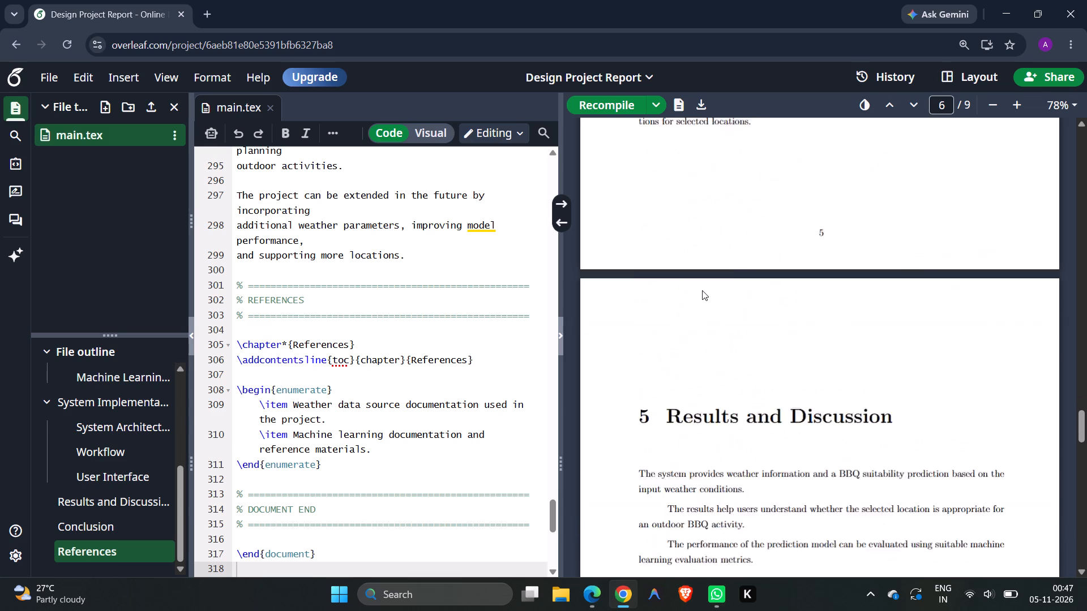
pyautogui.scroll(-5, 702, 290)
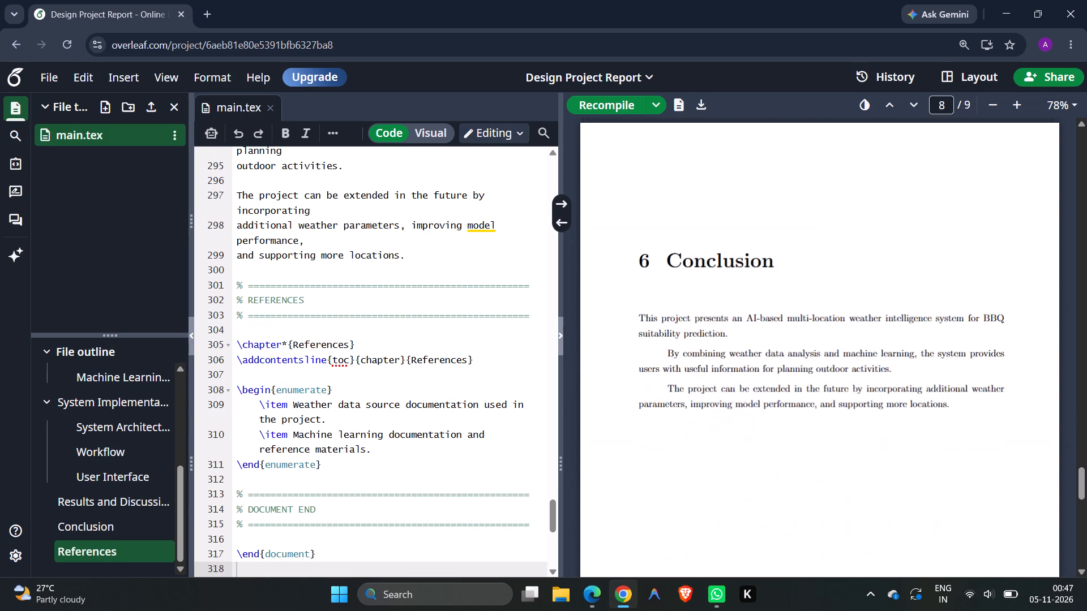
pyautogui.scroll(-12, 702, 290)
pyautogui.scroll(3, 702, 290)
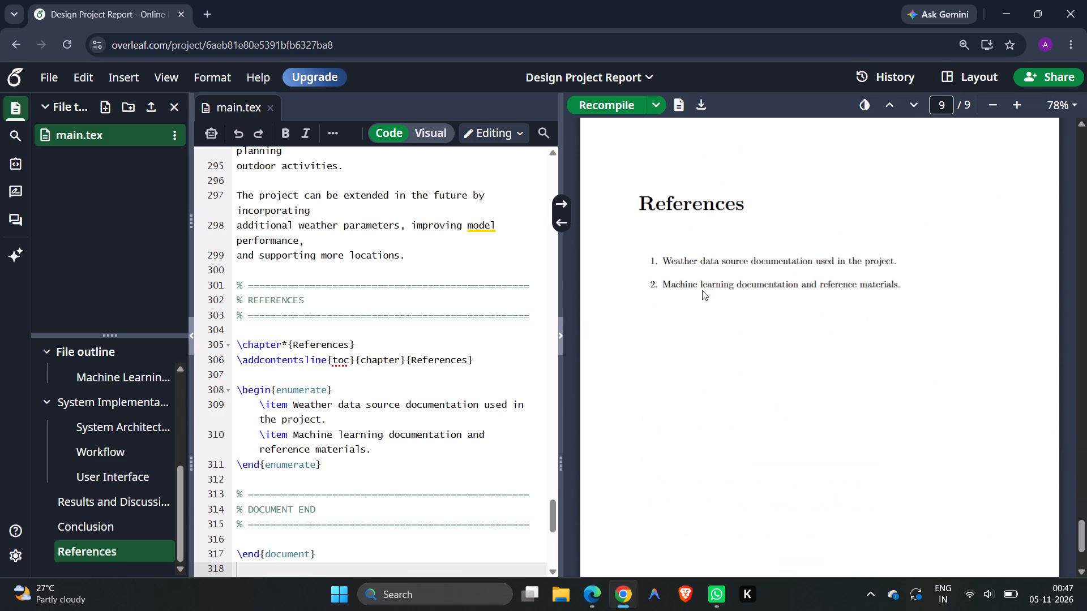
pyautogui.scroll(20, 702, 290)
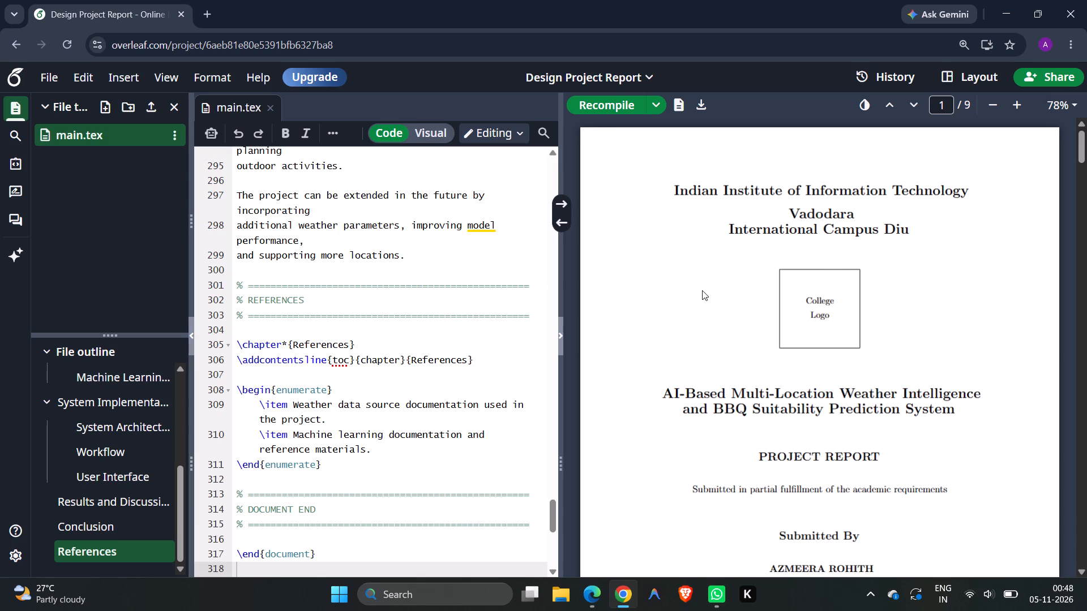
# Examine the report PDF again, checking the title page, table of contents, every chapter and the References.
pyautogui.scroll(-1, 702, 290)
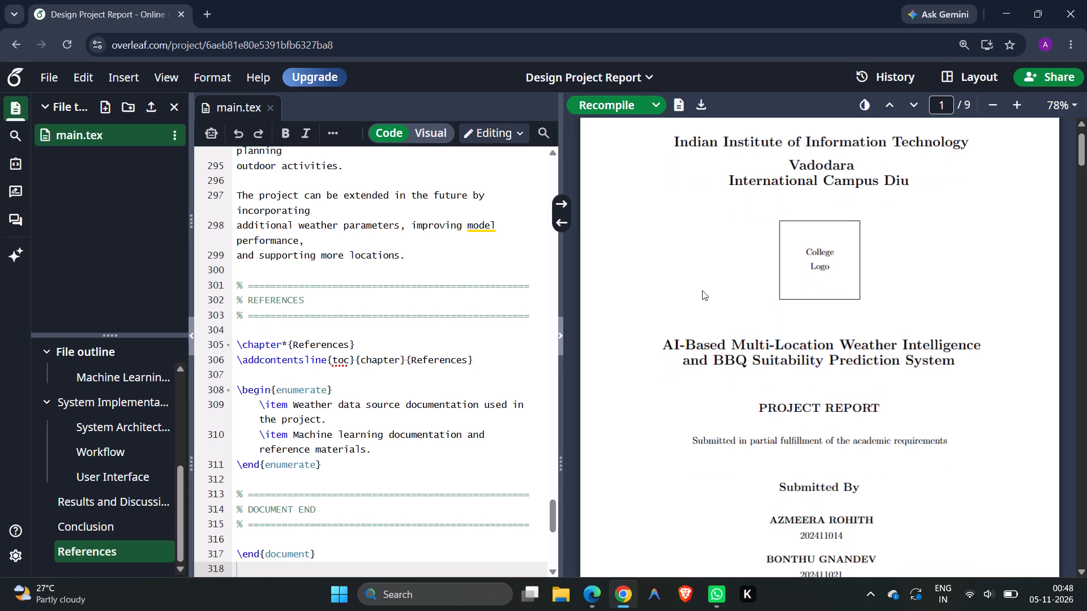
pyautogui.scroll(-3, 702, 290)
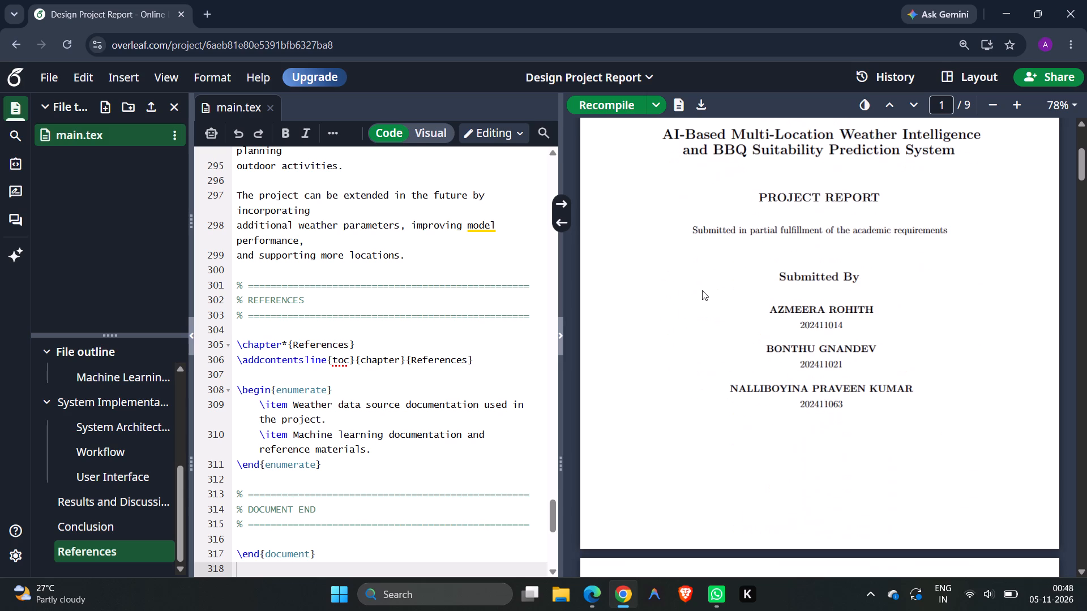
pyautogui.scroll(-2, 702, 290)
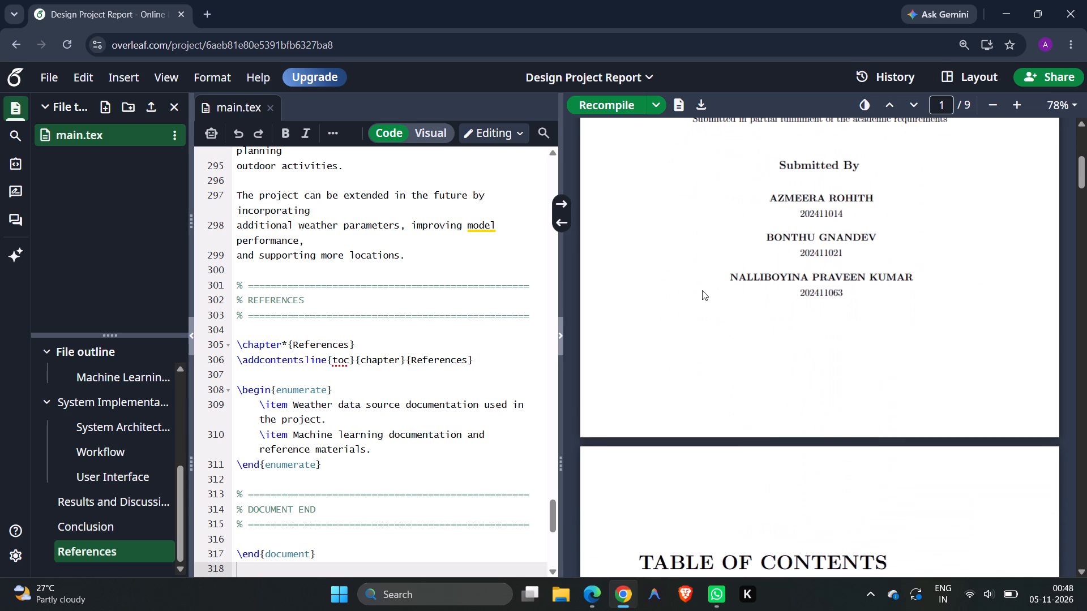
pyautogui.scroll(-4, 702, 290)
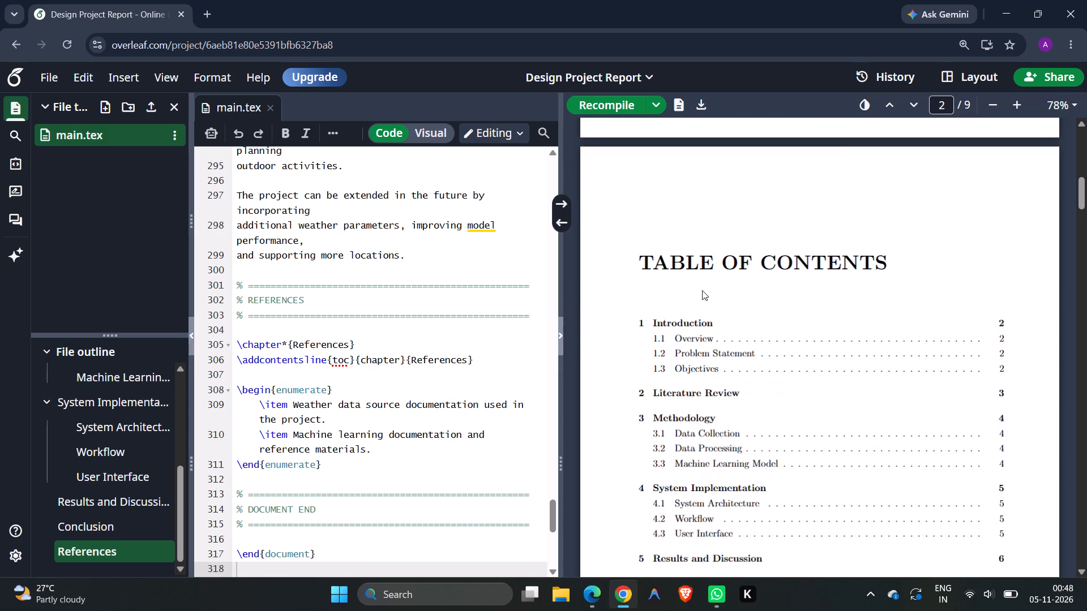
pyautogui.scroll(-6, 702, 290)
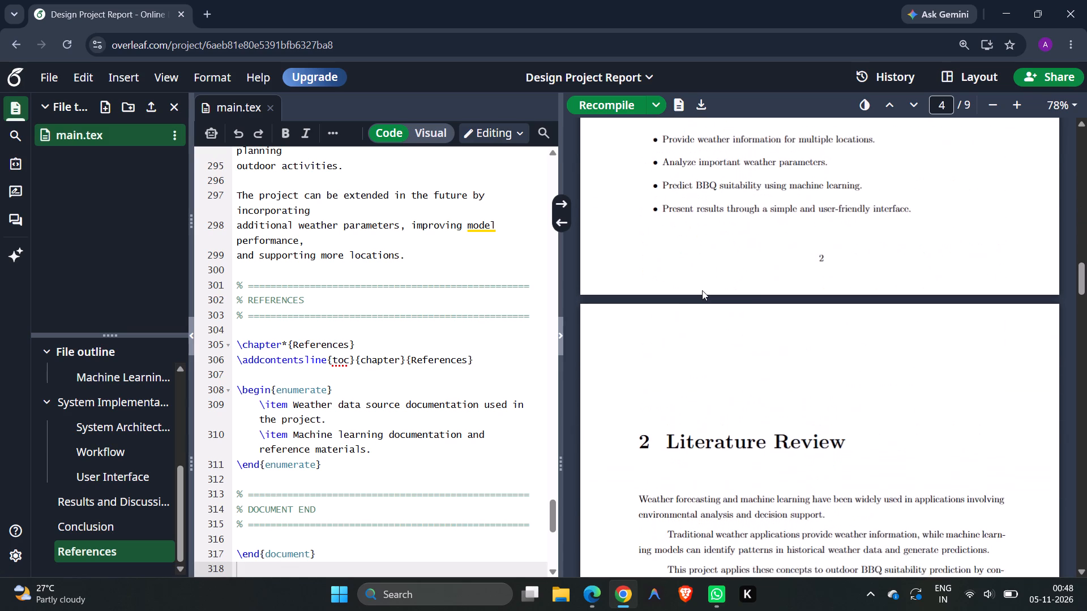
pyautogui.scroll(-4, 702, 290)
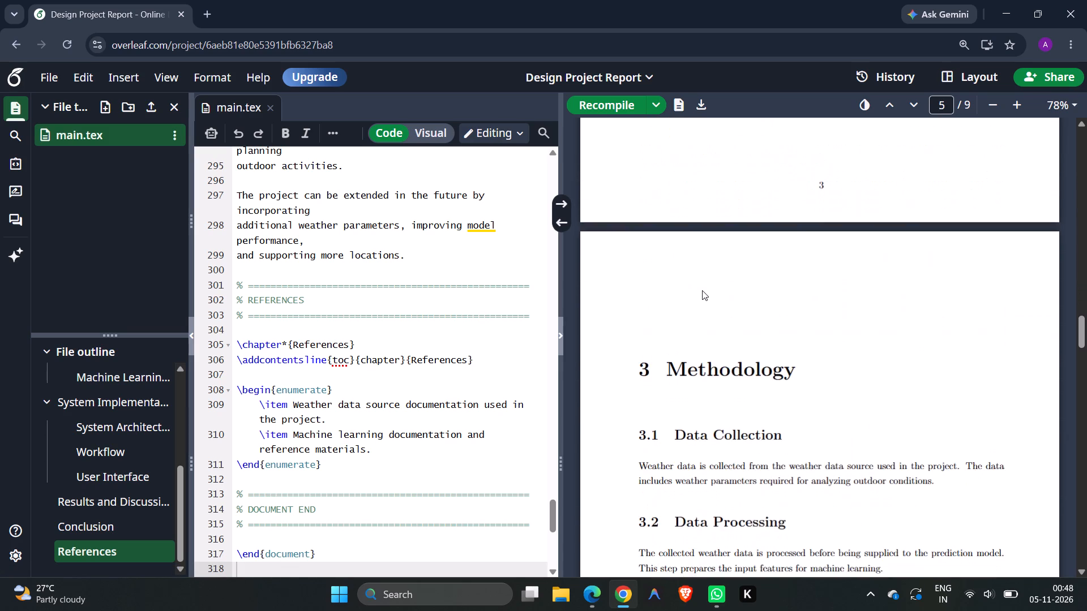
pyautogui.scroll(-3, 702, 290)
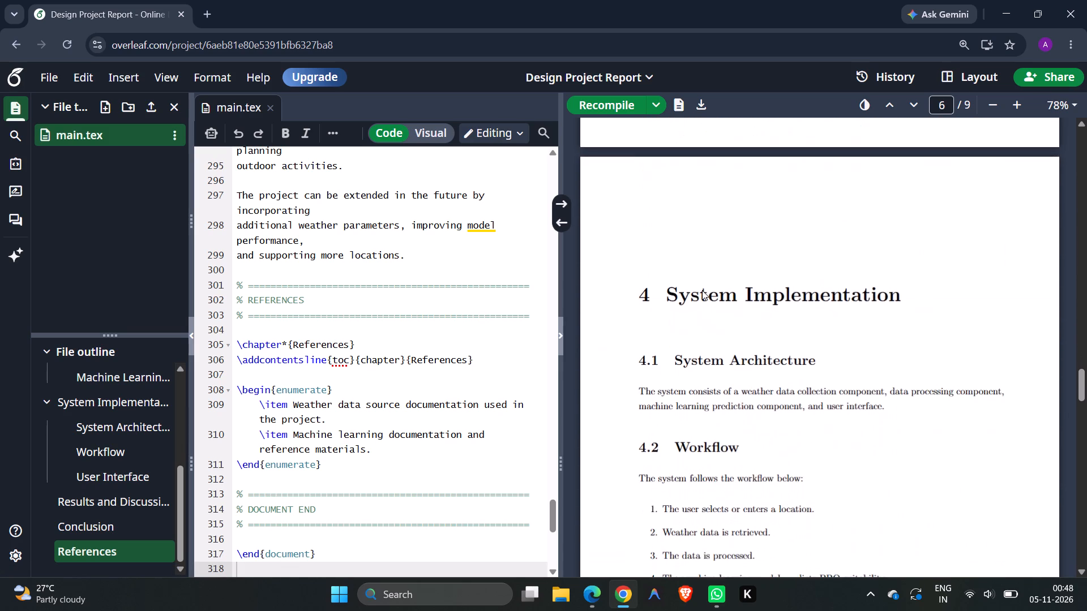
pyautogui.scroll(-5, 702, 290)
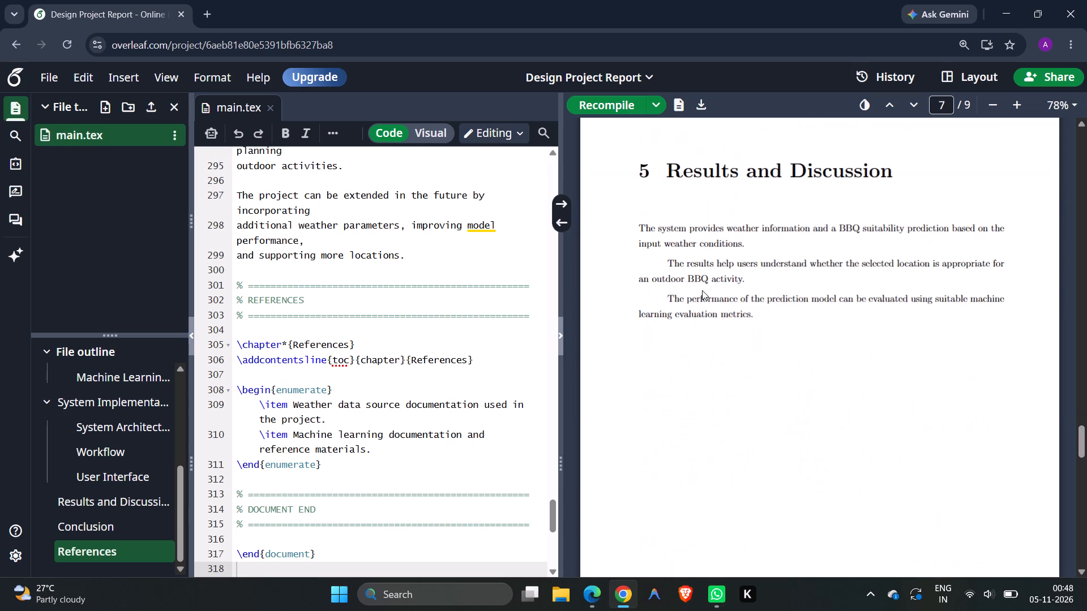
pyautogui.scroll(-8, 702, 290)
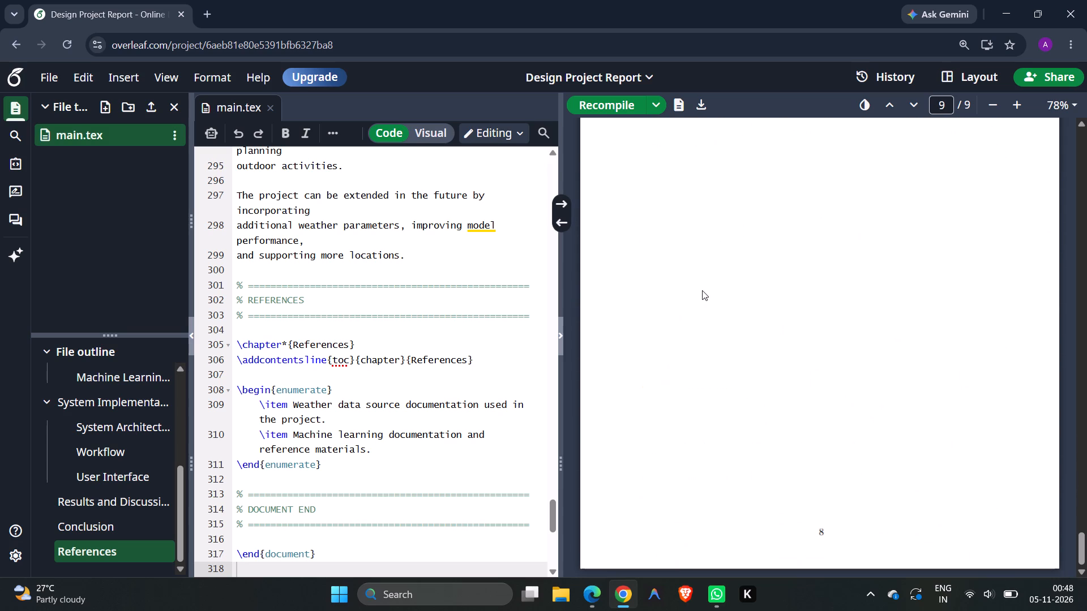
pyautogui.scroll(-1, 702, 290)
pyautogui.scroll(16, 702, 290)
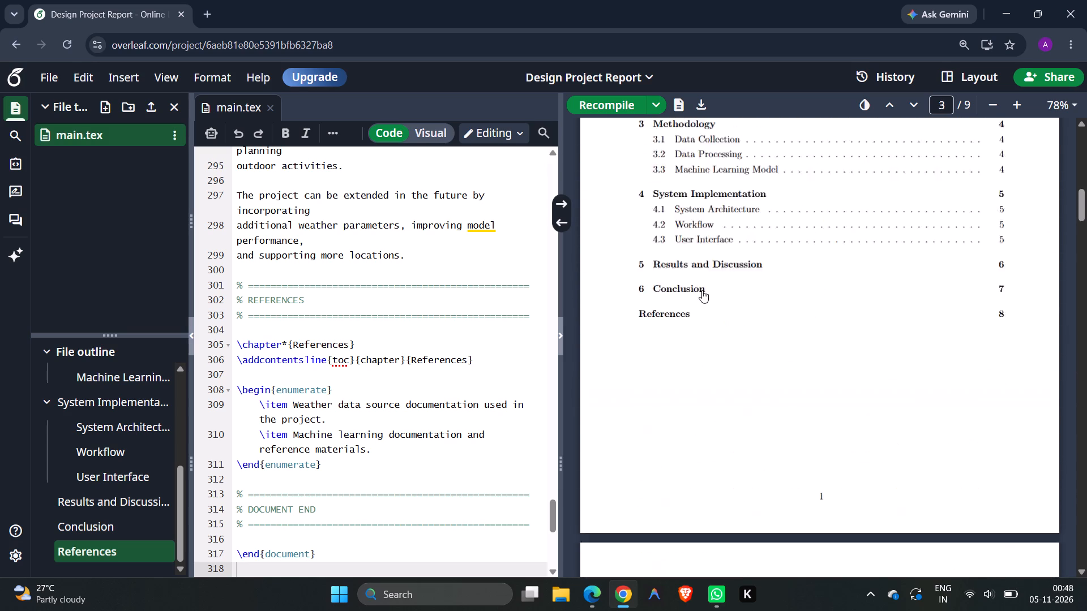
# Go back to the title page of the compiled report PDF.
pyautogui.scroll(5, 702, 290)
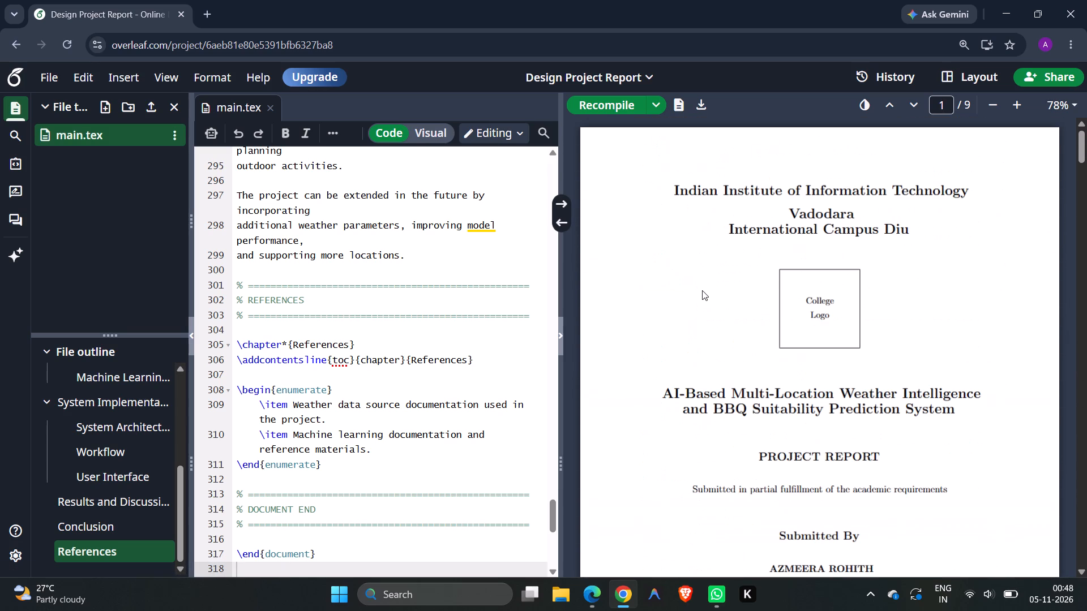
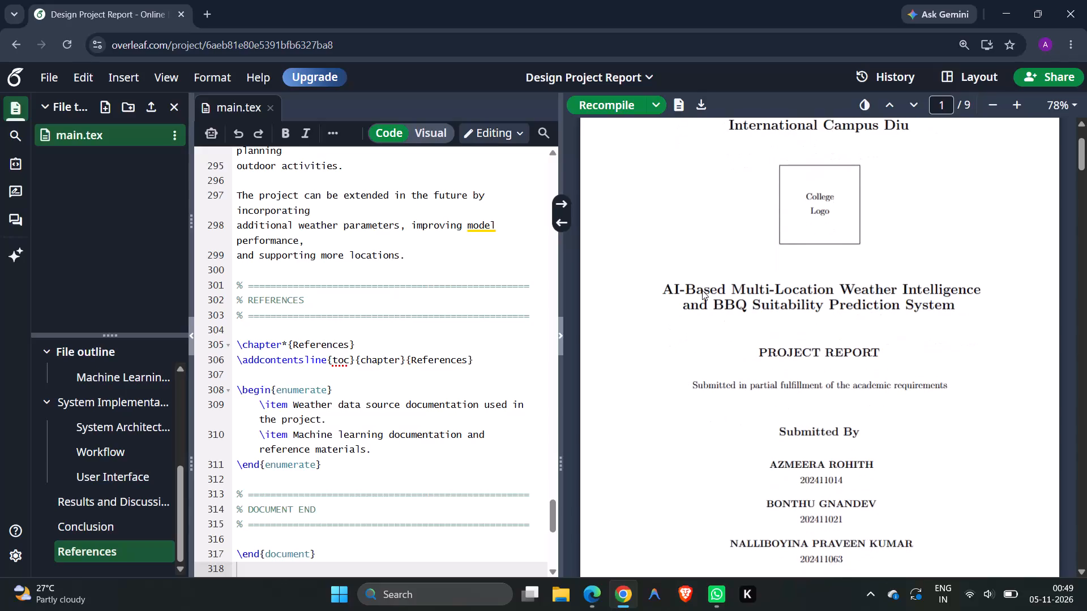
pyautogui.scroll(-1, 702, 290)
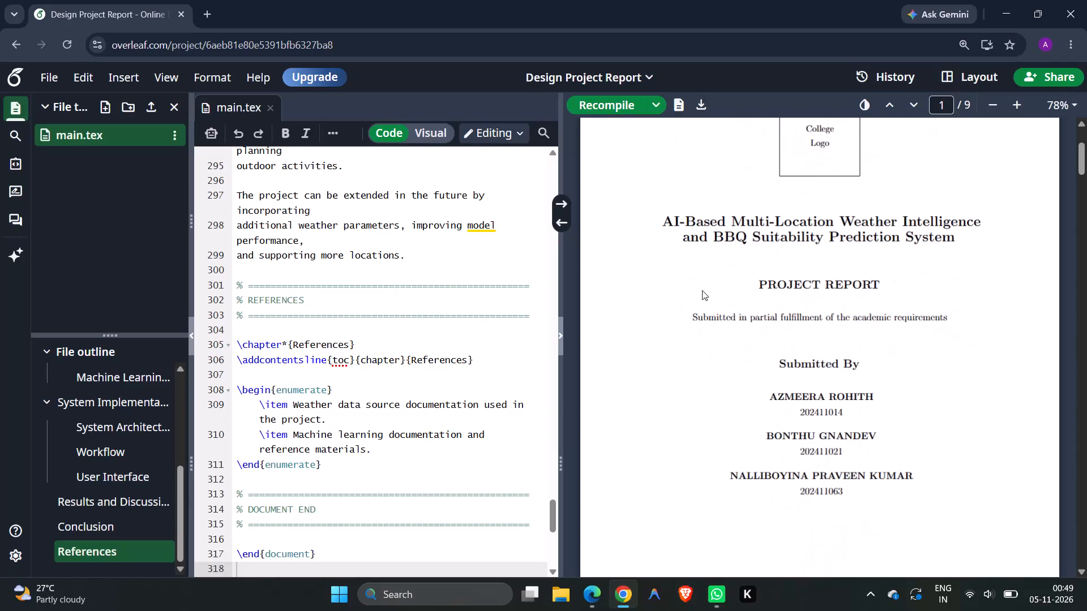
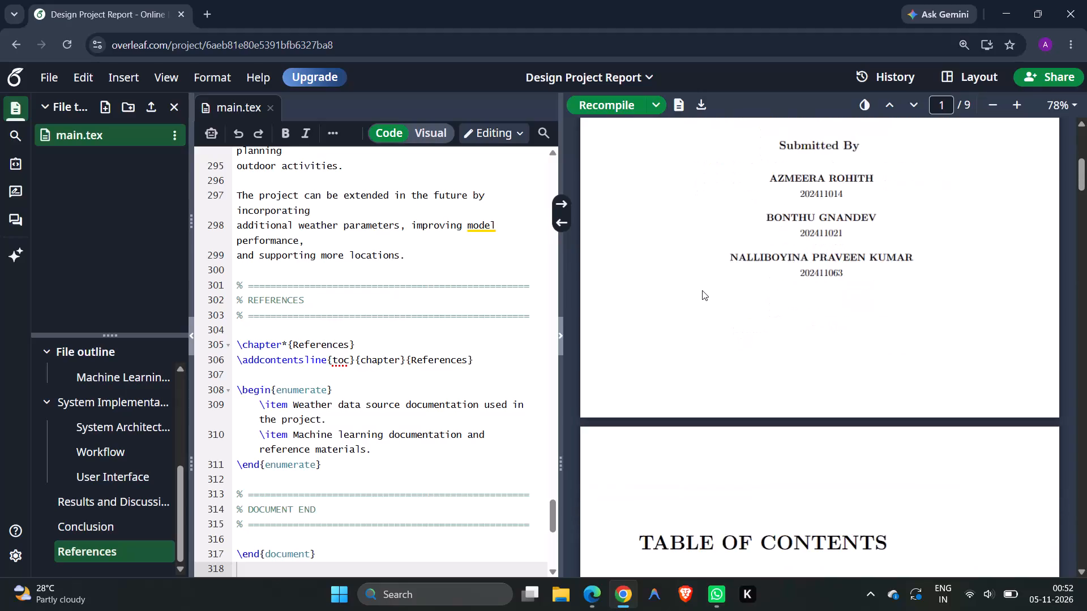
# Examine the compiled report PDF once more, from the title page through the chapters to the last page.
pyautogui.scroll(-6, 702, 290)
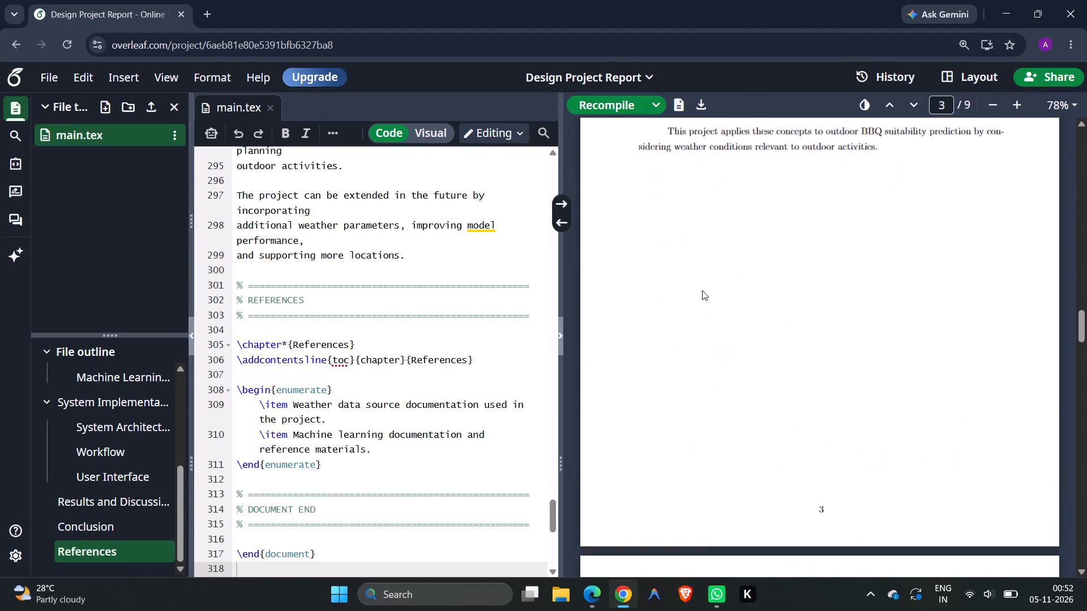
pyautogui.scroll(-9, 702, 290)
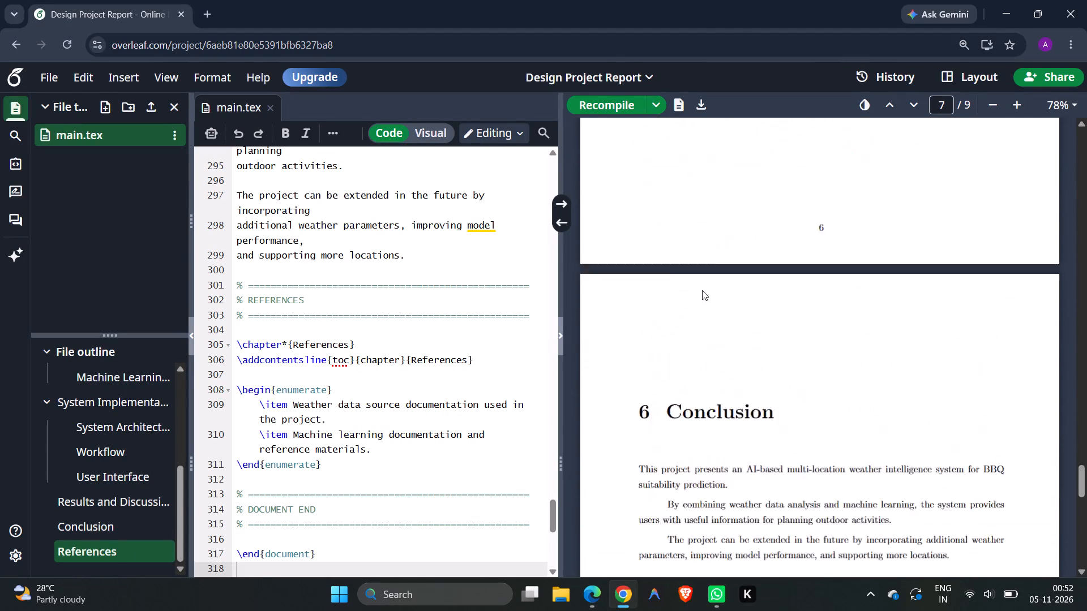
pyautogui.scroll(-7, 702, 290)
pyautogui.click(453, 248)
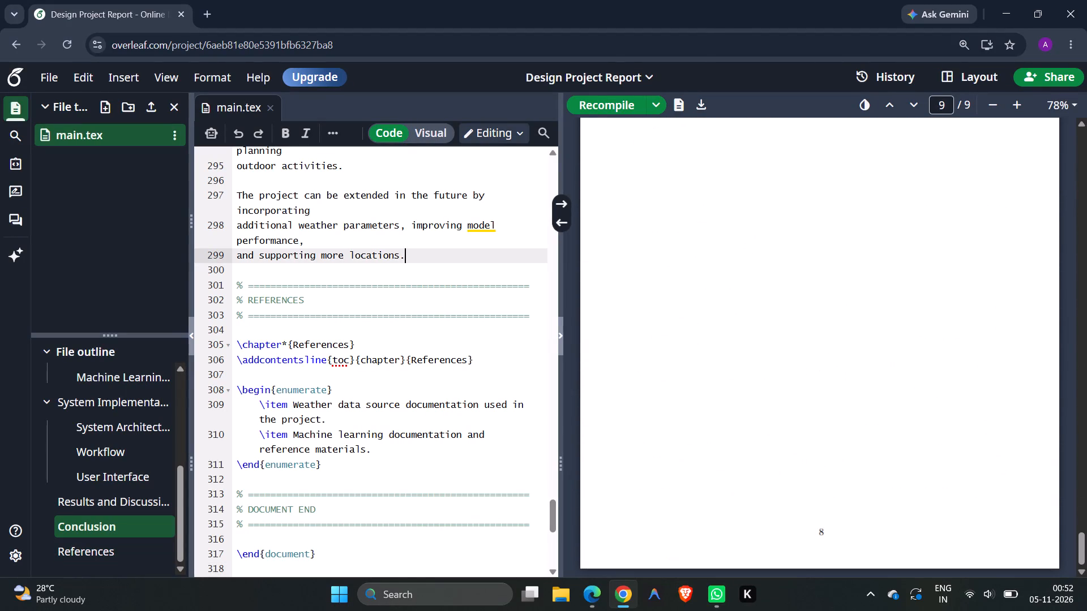
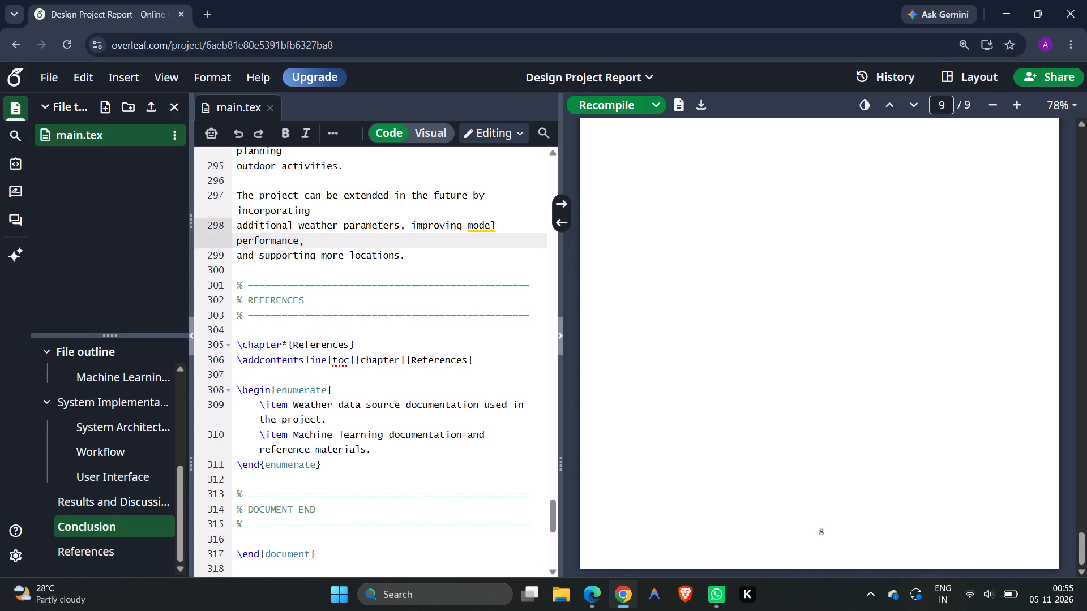
pyautogui.hotkey('ctrl', 'a')
pyautogui.hotkey('ctrl', 'v')
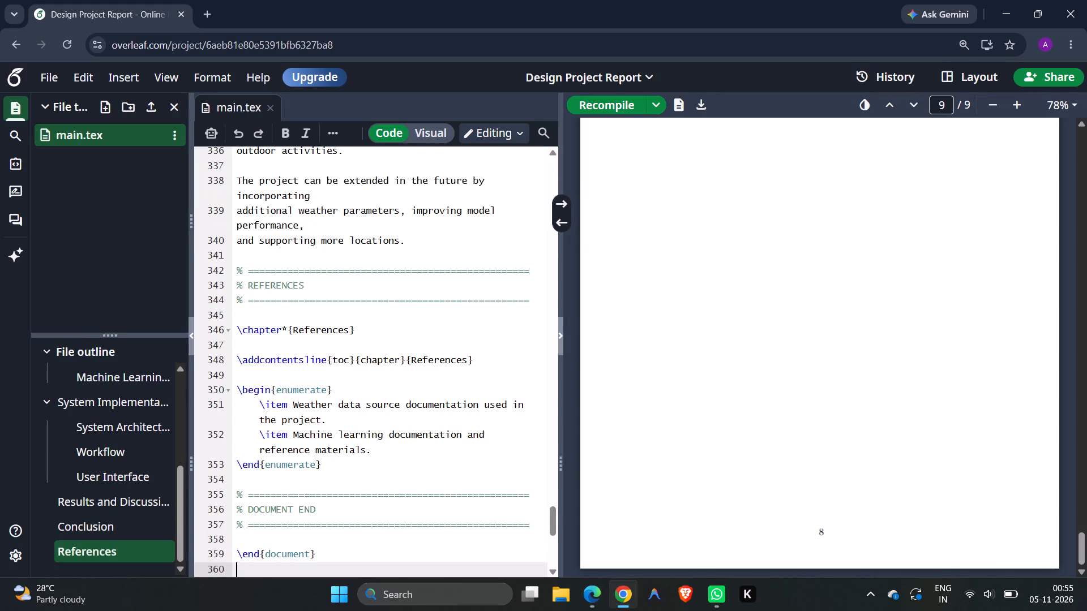
pyautogui.scroll(1, 506, 244)
pyautogui.click(596, 102)
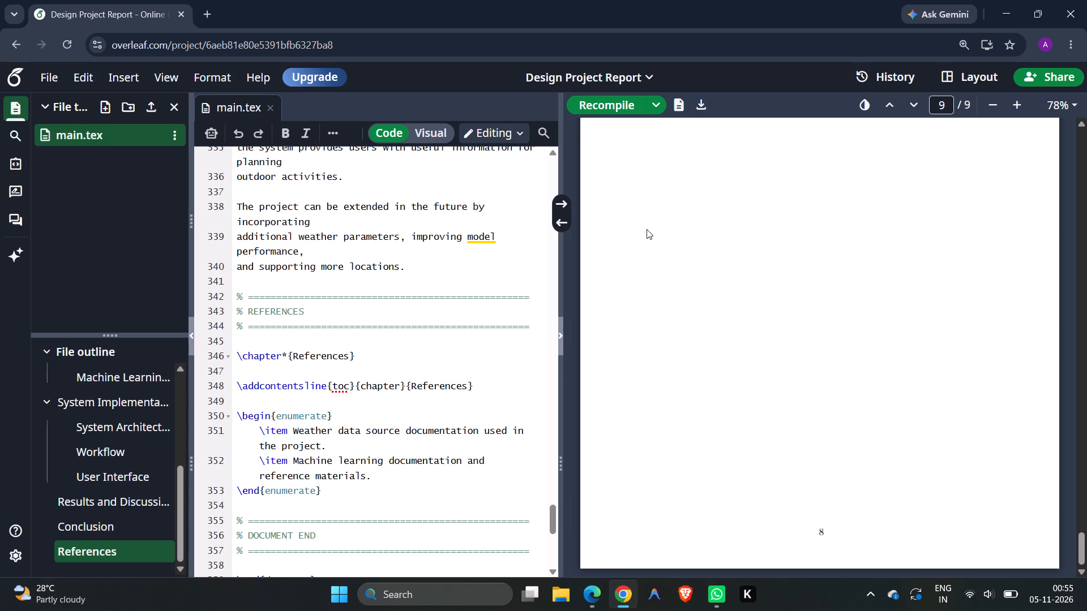
# Examine the recompiled report PDF from the title page and table of contents through the chapters to the References page.
pyautogui.scroll(-2, 666, 279)
pyautogui.scroll(19, 666, 279)
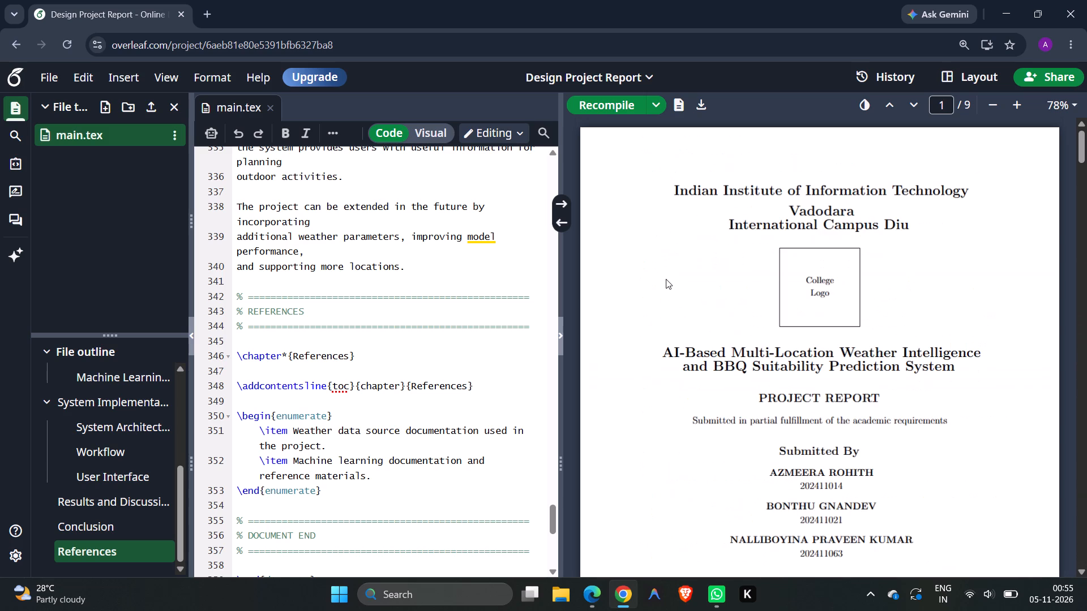
pyautogui.scroll(3, 666, 279)
pyautogui.scroll(-4, 666, 279)
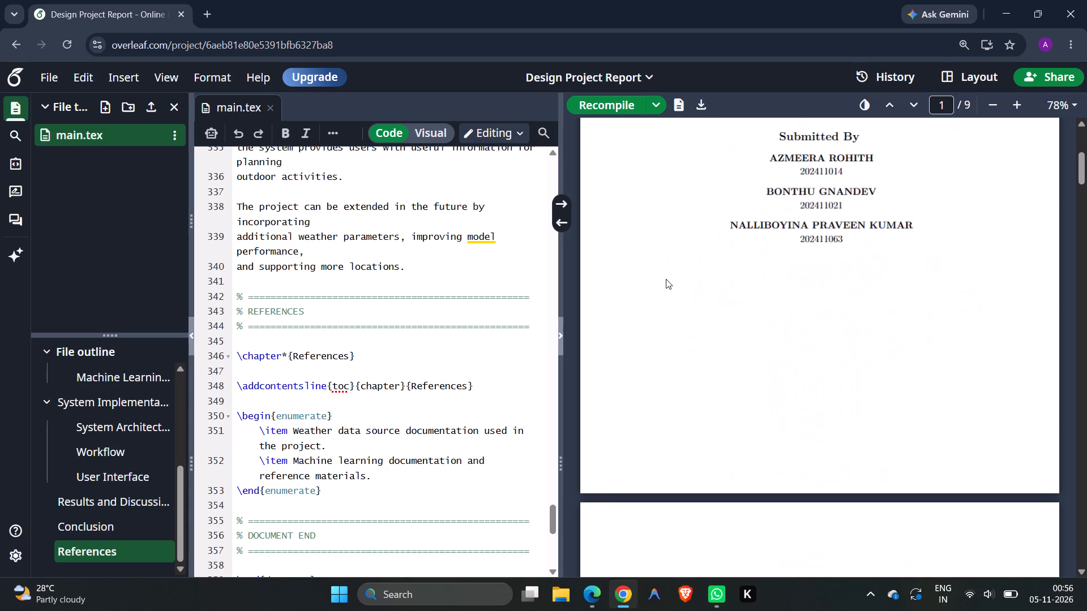
pyautogui.scroll(-3, 666, 279)
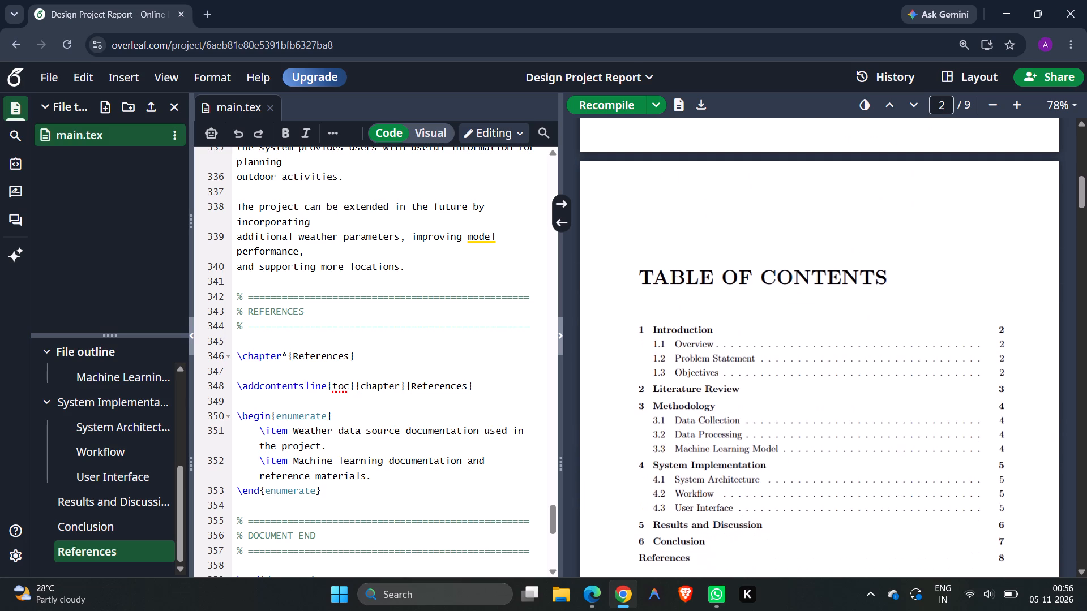
pyautogui.scroll(-6, 666, 279)
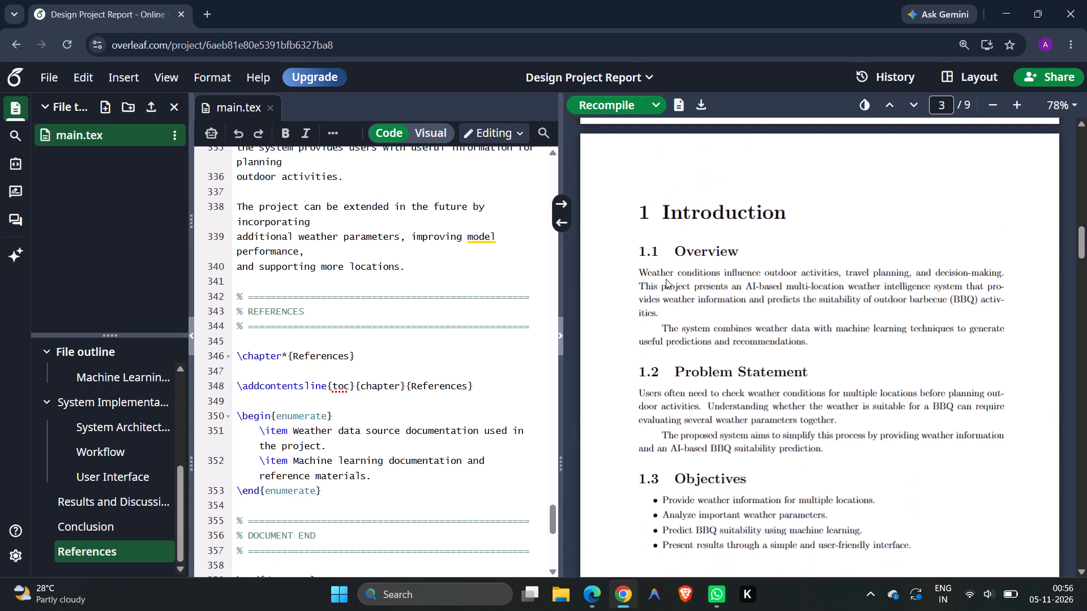
pyautogui.scroll(-4, 666, 279)
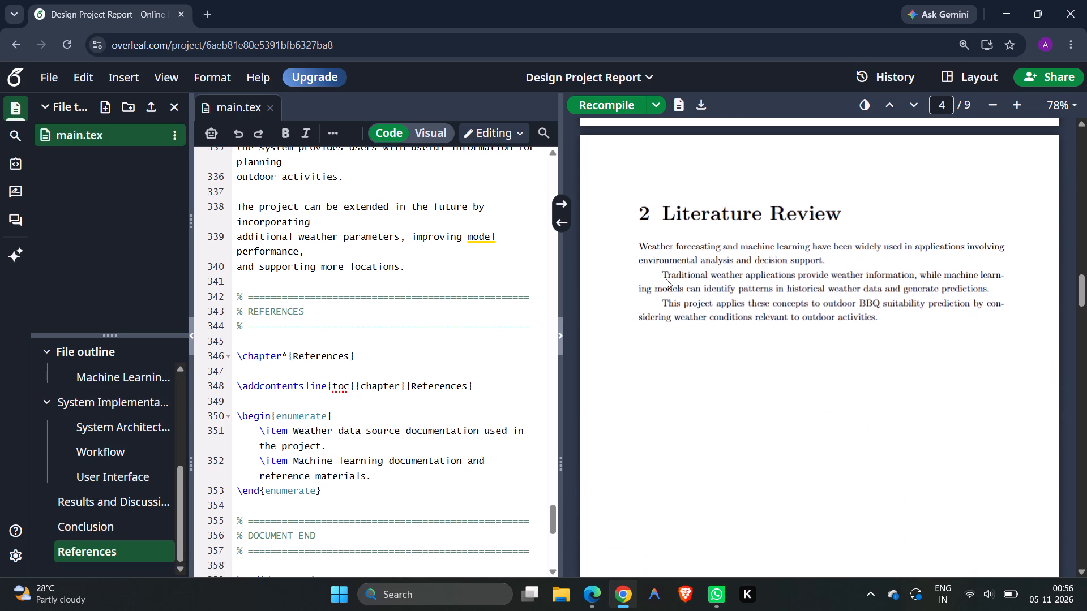
pyautogui.scroll(-6, 666, 279)
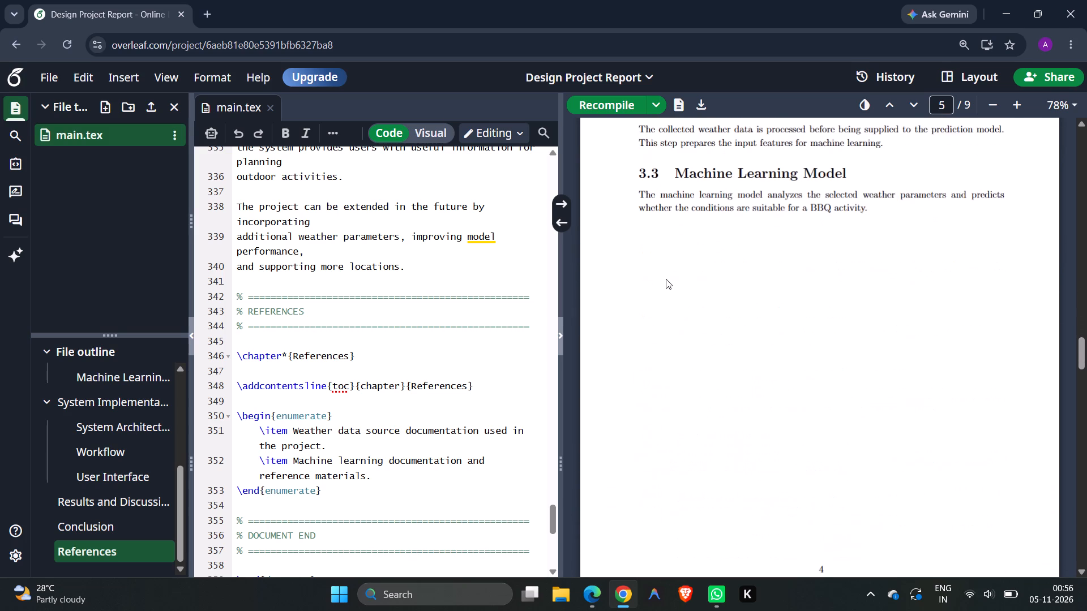
pyautogui.scroll(-3, 666, 279)
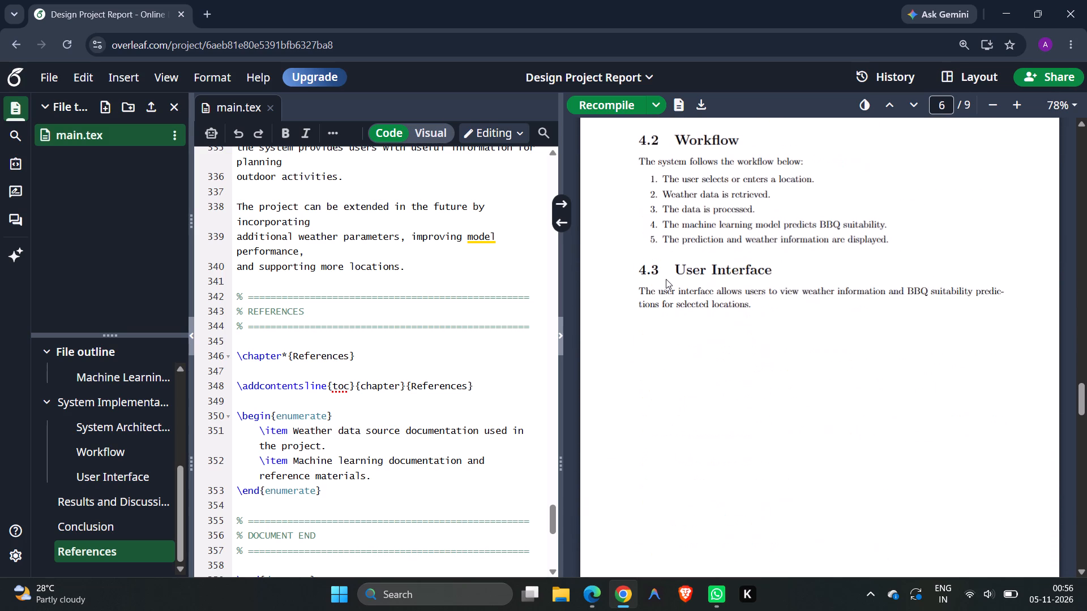
pyautogui.scroll(-10, 666, 279)
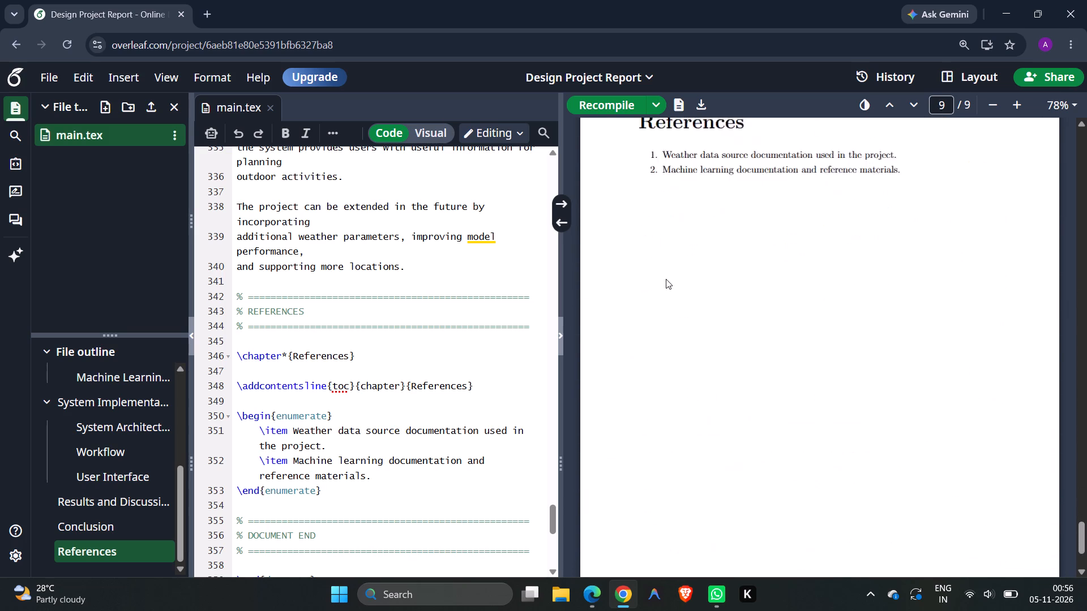
pyautogui.scroll(1, 666, 279)
pyautogui.scroll(-2, 666, 279)
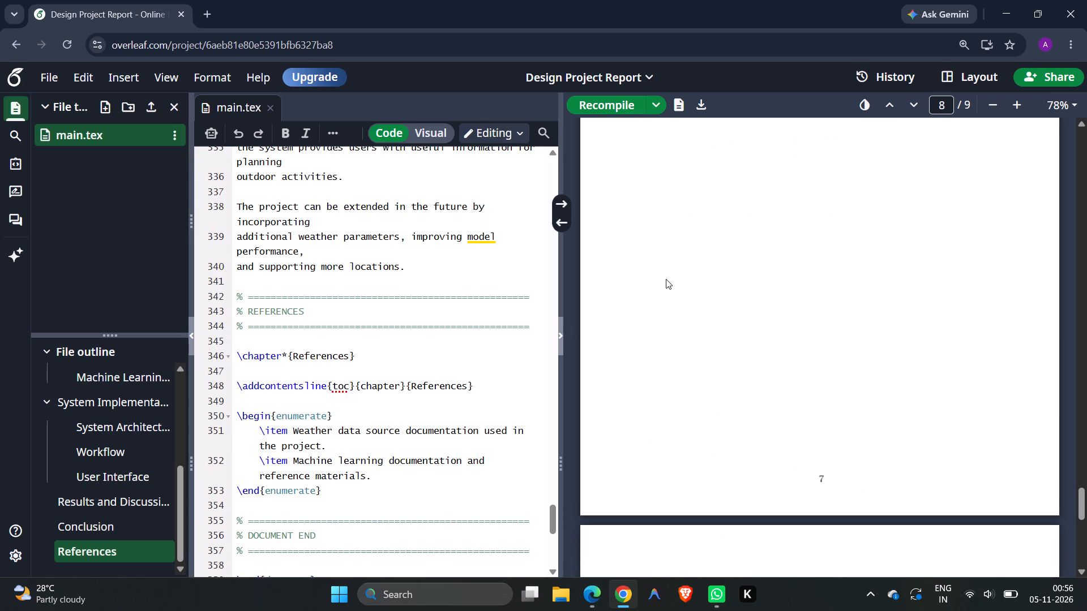
pyautogui.scroll(-4, 666, 279)
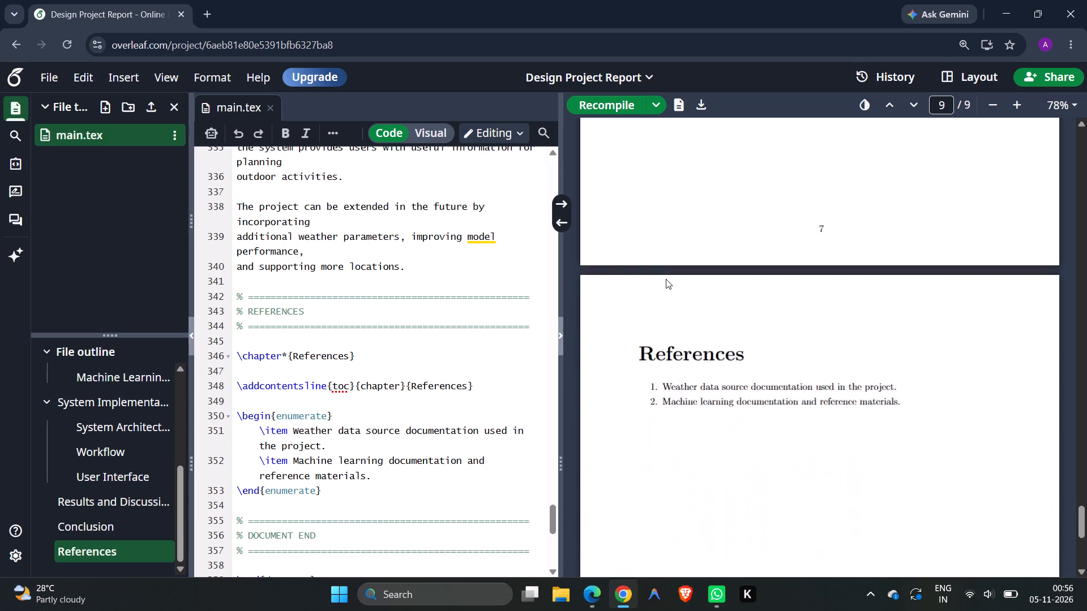
pyautogui.scroll(-4, 666, 279)
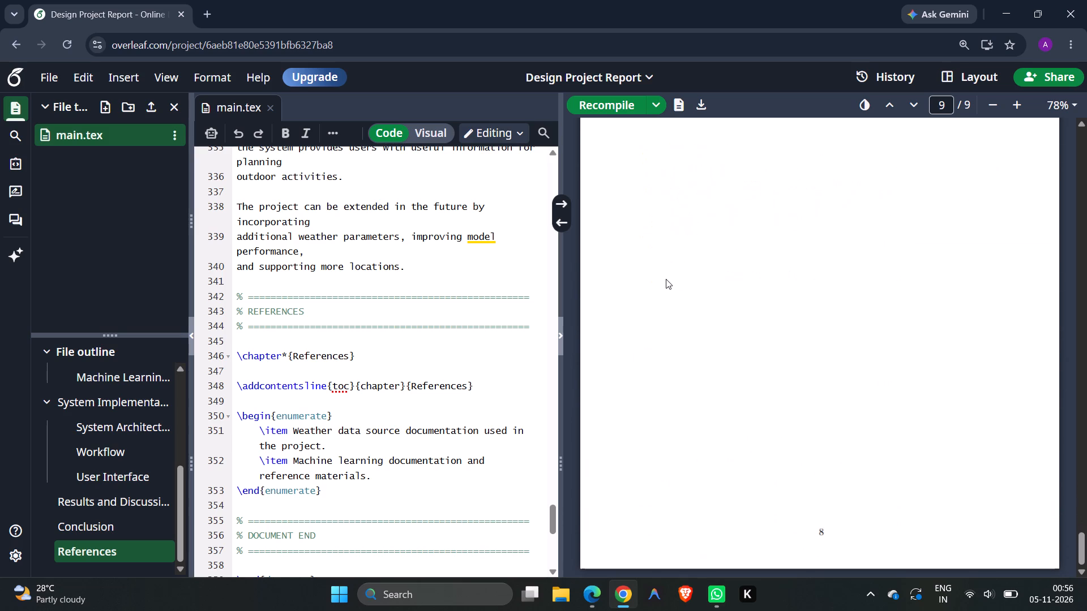
# Review the report PDF's page spacing again, going back from the References page to the Introduction chapter.
pyautogui.scroll(2, 666, 279)
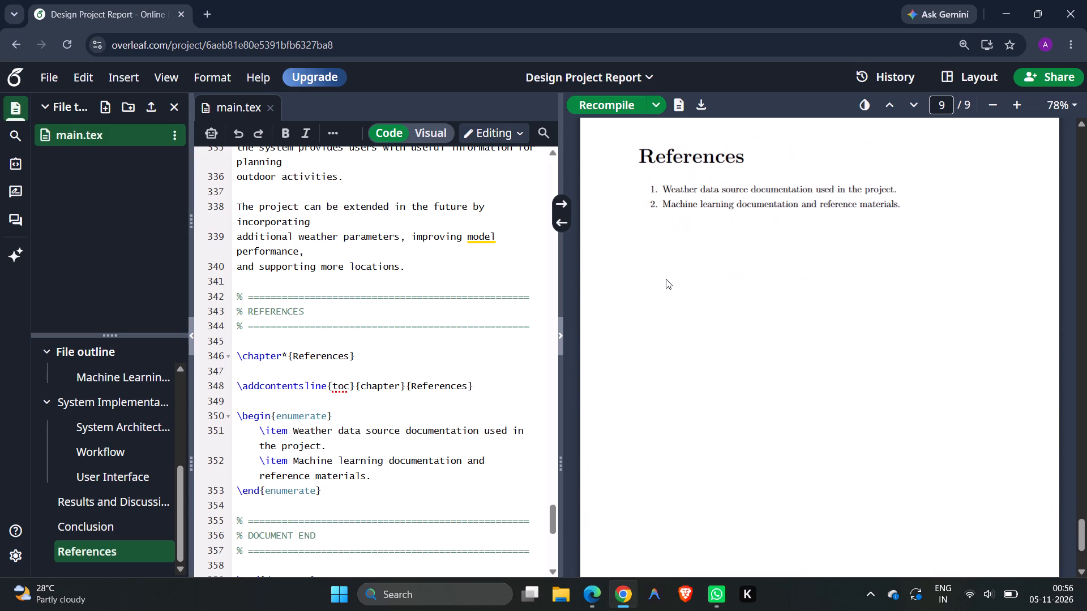
pyautogui.scroll(3, 666, 279)
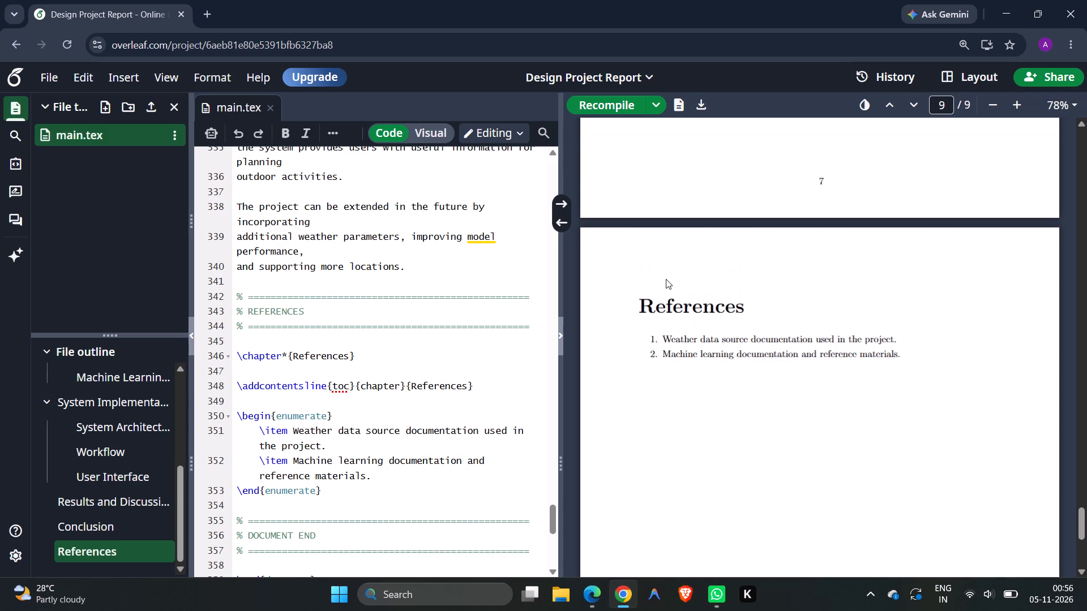
pyautogui.scroll(13, 666, 279)
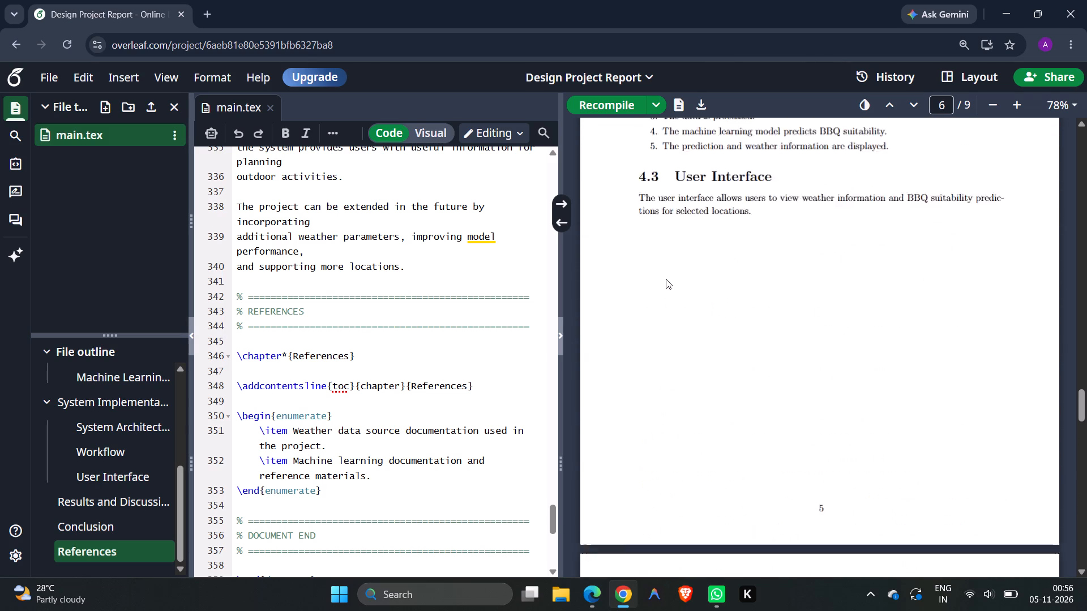
pyautogui.scroll(7, 666, 279)
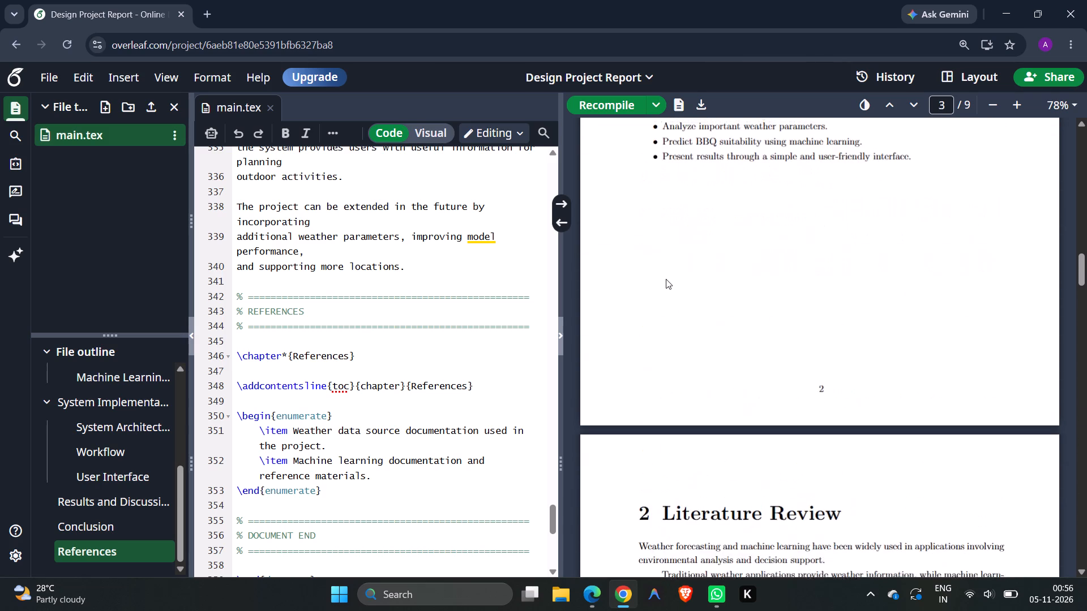
pyautogui.scroll(5, 666, 279)
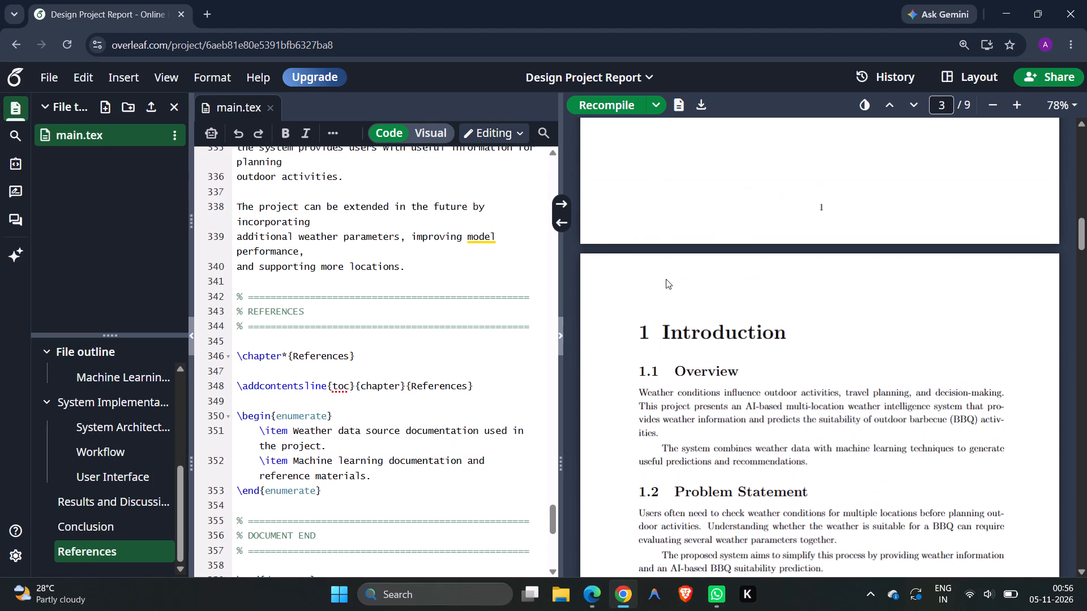
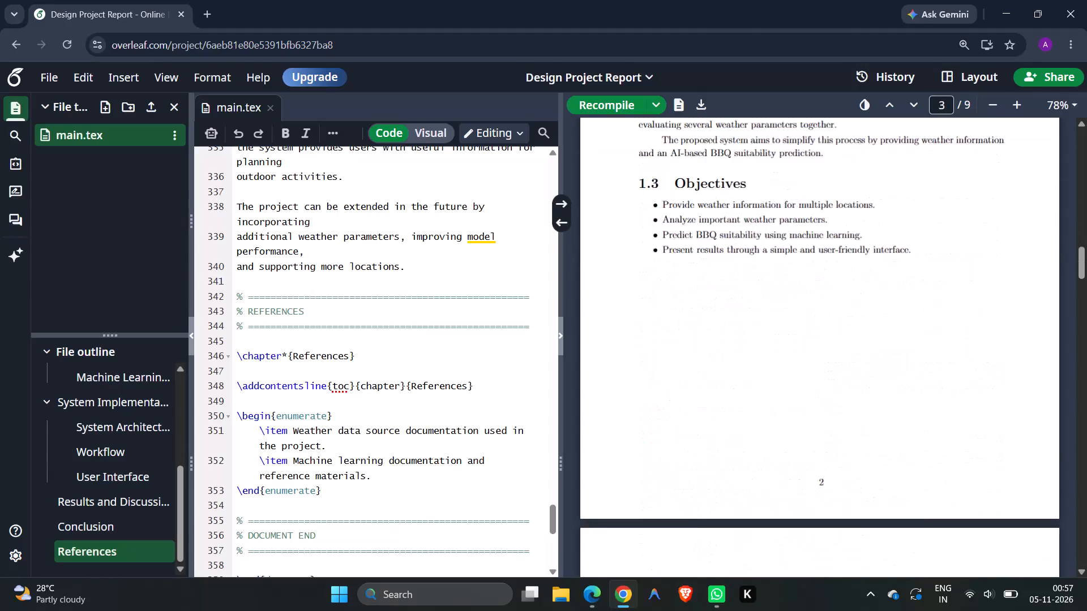
# Check the page spacing of the Literature Review chapter in the report PDF.
pyautogui.scroll(-1, 666, 279)
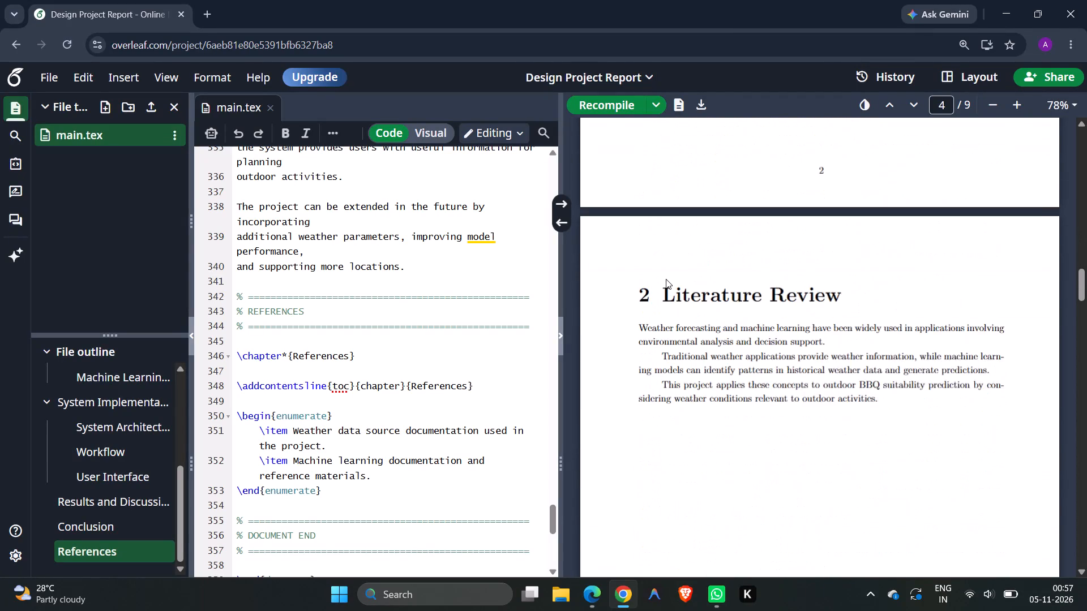
pyautogui.scroll(-3, 666, 279)
# Switch to ChatGPT in Microsoft Edge for the revised LaTeX code and return to Overleaf in Google Chrome.
pyautogui.hotkey('alt', 'Tab')
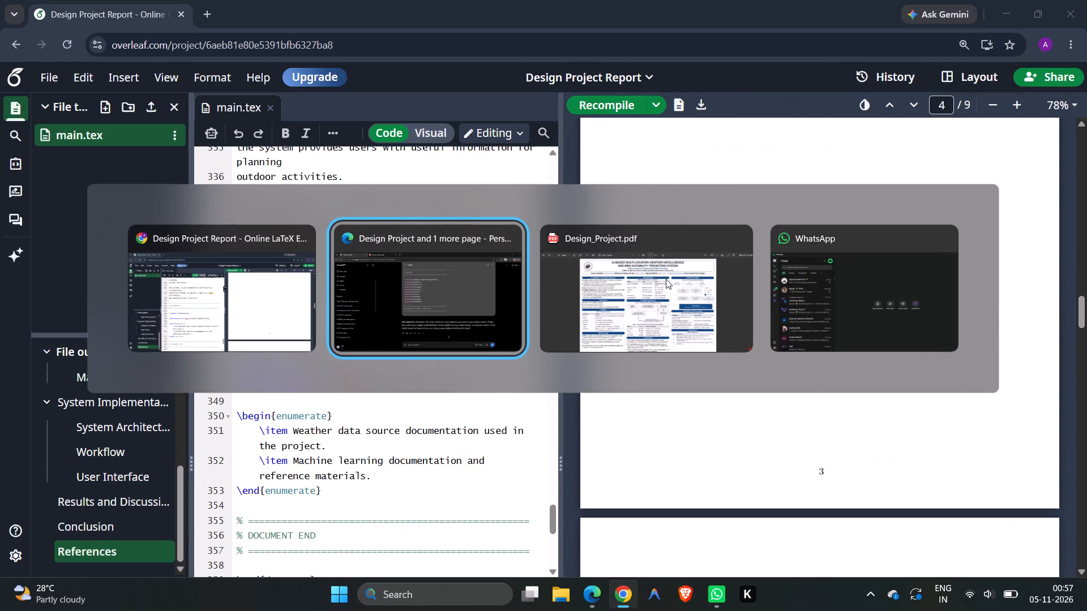
pyautogui.hotkey('alt', 'Tab')
pyautogui.hotkey('alt', 'Tab')
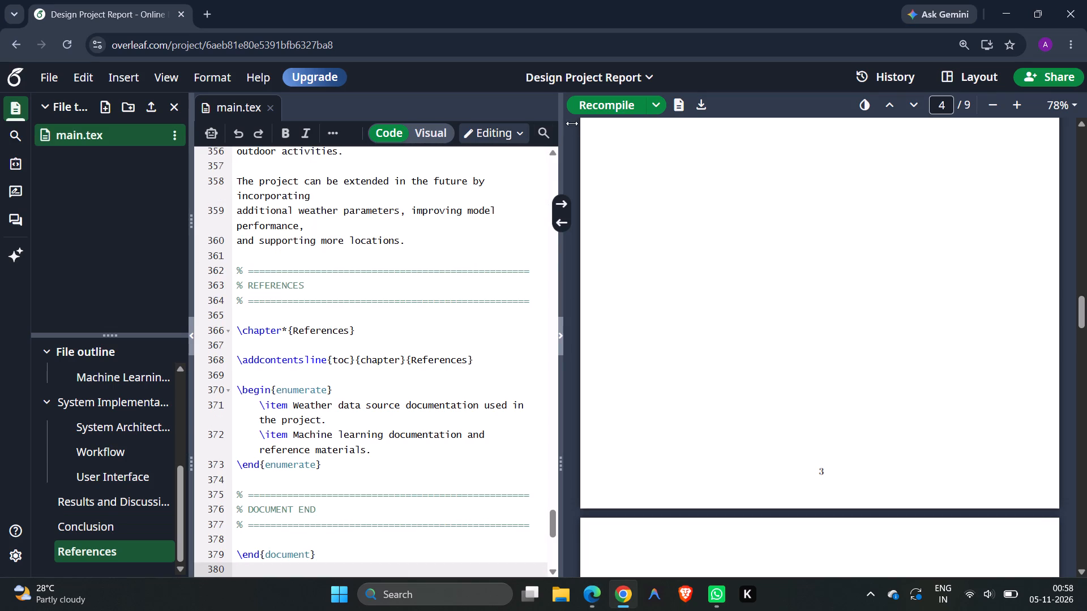
pyautogui.click(587, 114)
# Examine the recompiled report's heading sizes and page spacing from the title page through the last page, returning to the title page.
pyautogui.scroll(6, 705, 401)
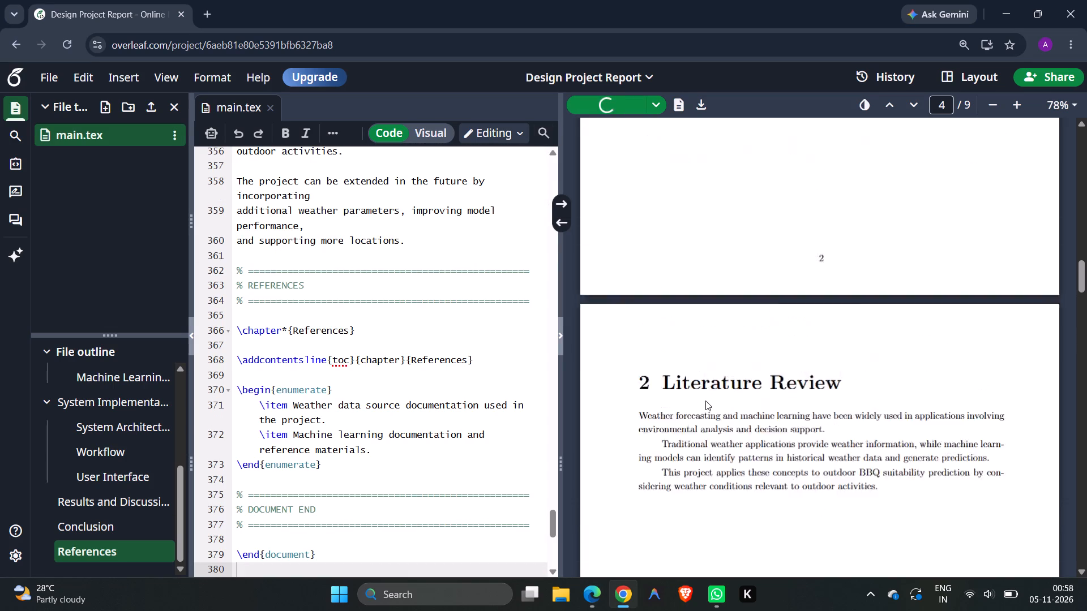
pyautogui.scroll(9, 705, 401)
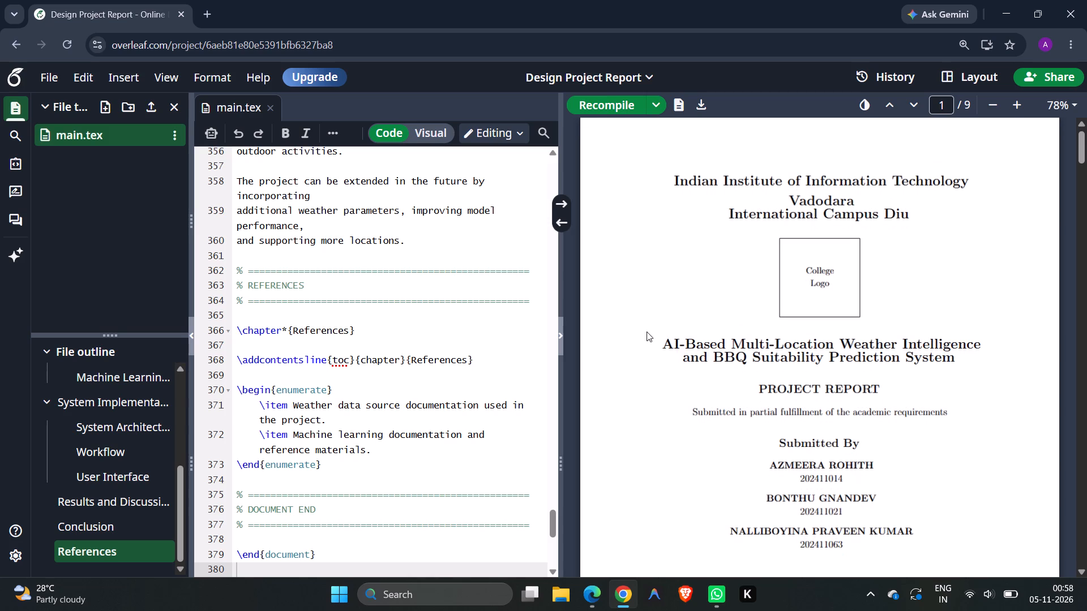
pyautogui.scroll(-5, 647, 332)
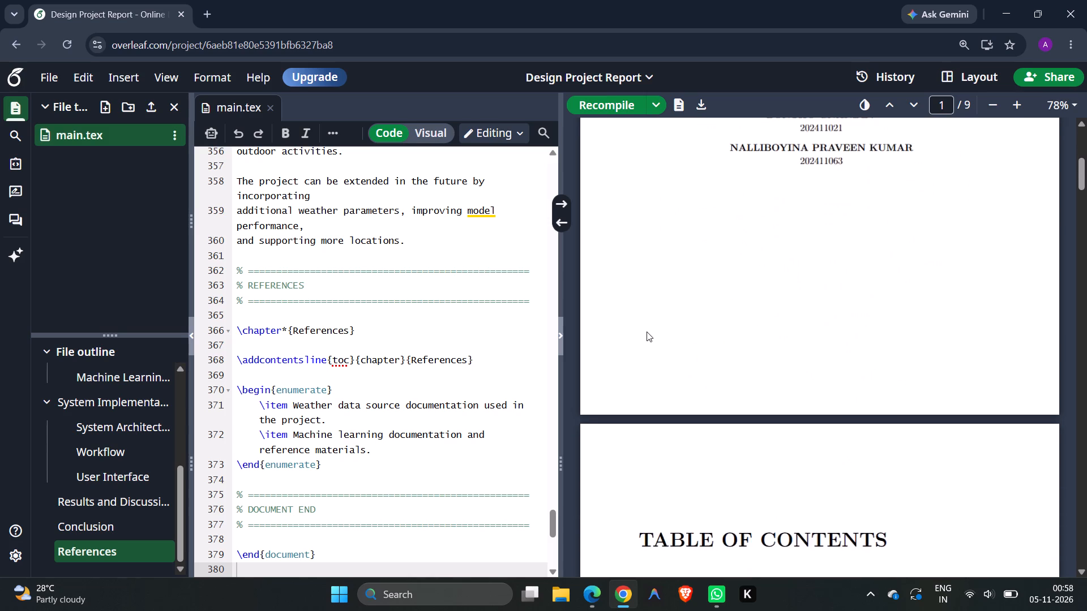
pyautogui.scroll(-4, 647, 332)
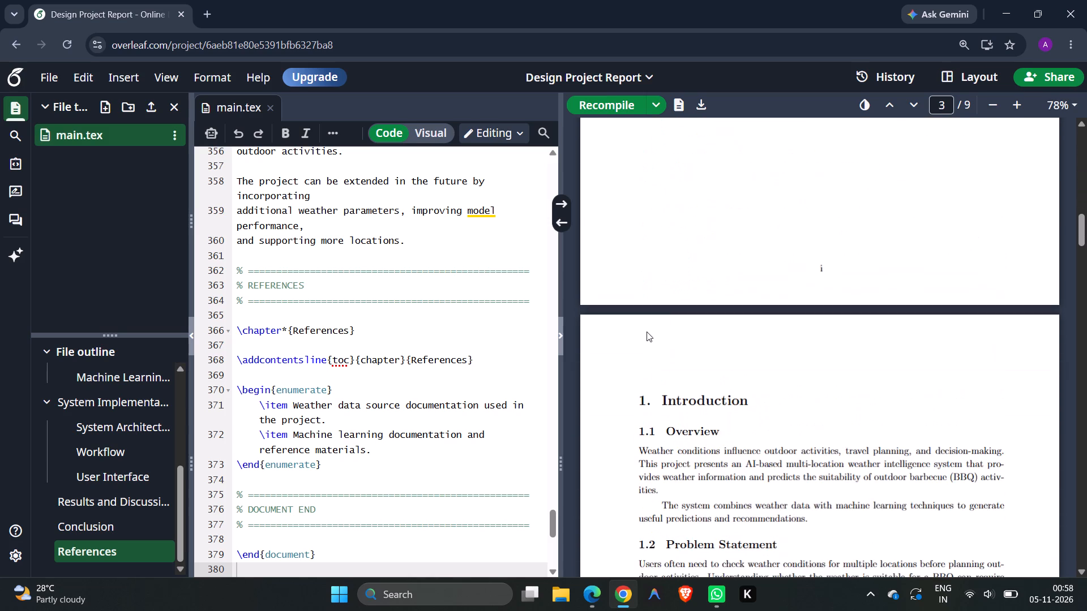
pyautogui.scroll(-5, 647, 332)
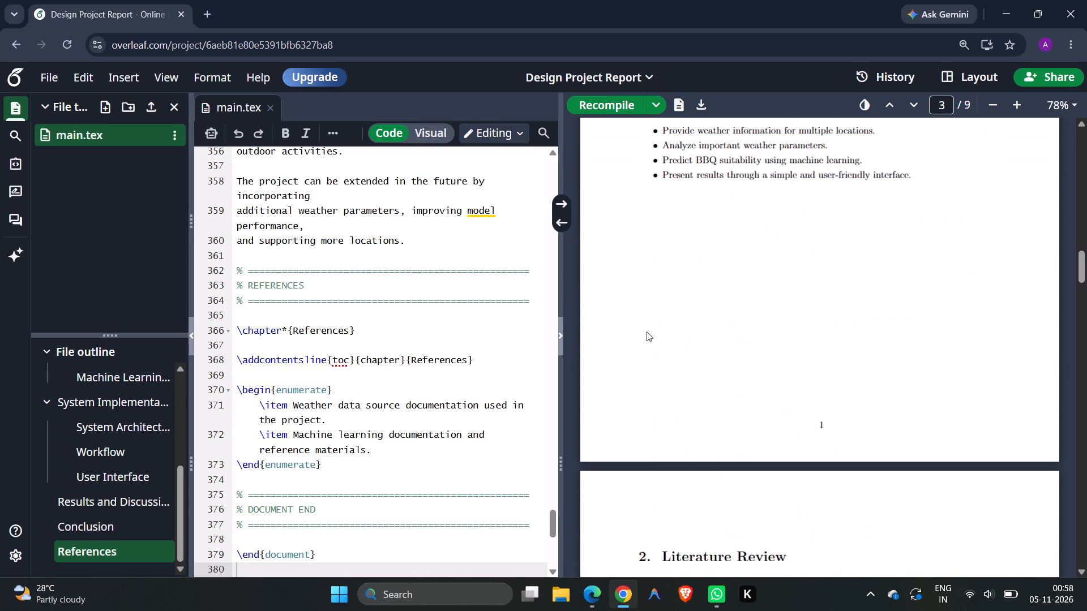
pyautogui.scroll(-6, 647, 332)
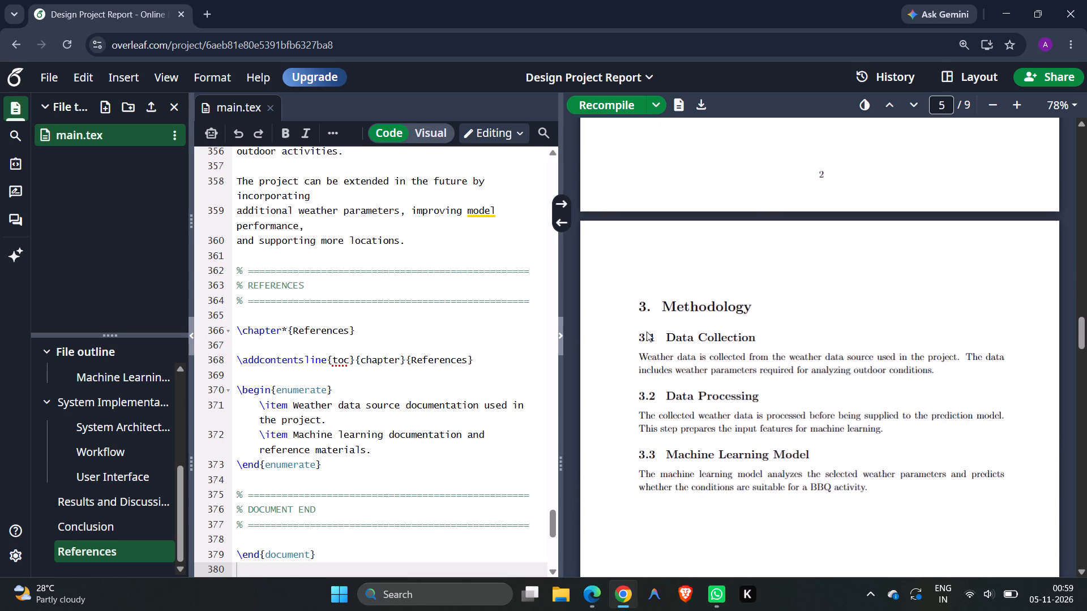
pyautogui.scroll(-2, 647, 332)
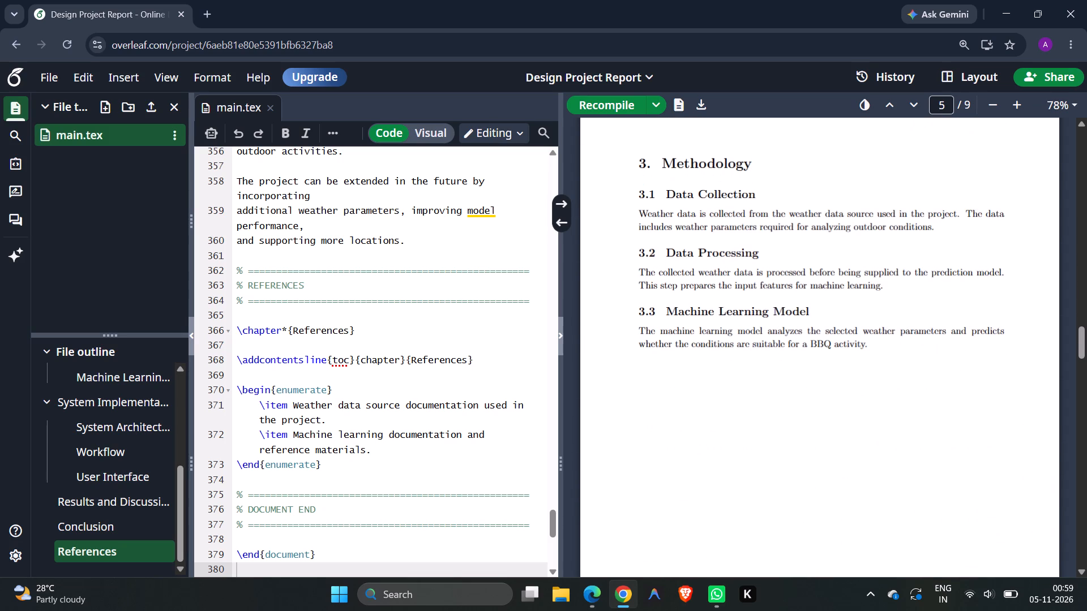
pyautogui.scroll(-4, 647, 332)
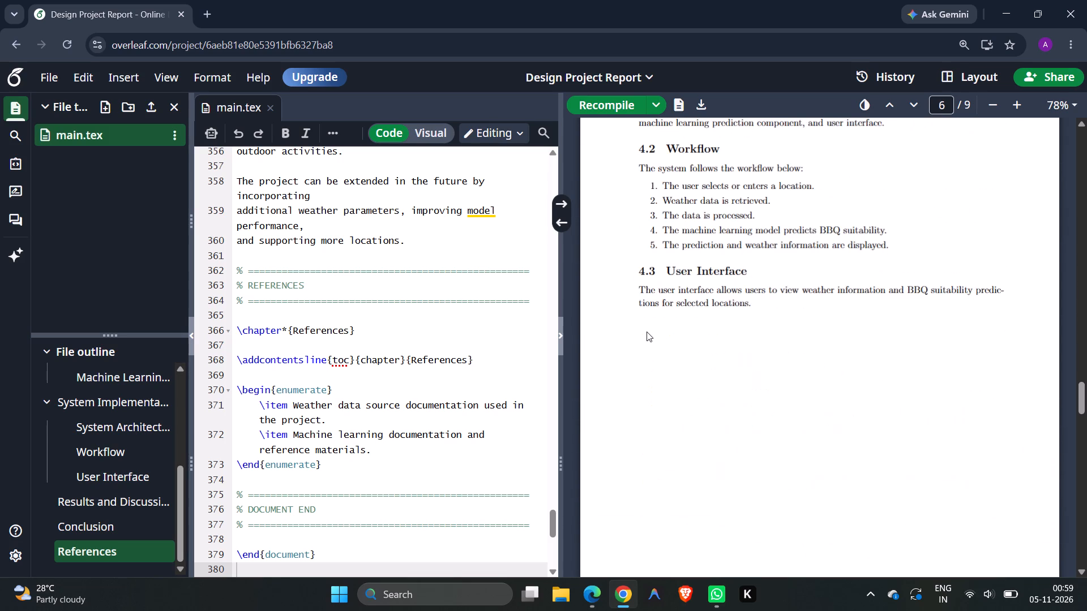
pyautogui.scroll(-5, 647, 332)
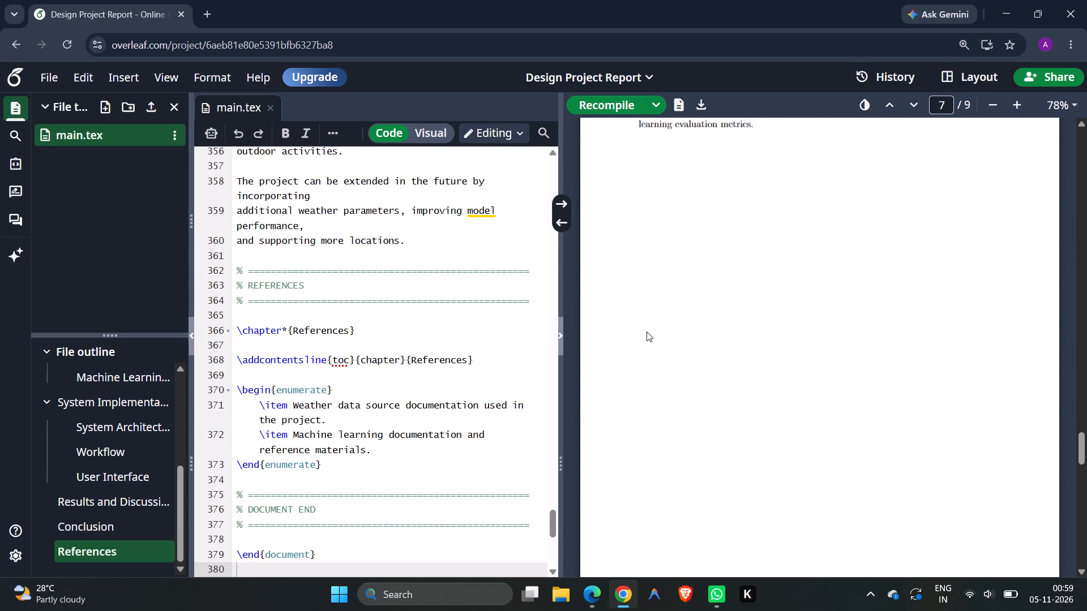
pyautogui.scroll(-5, 647, 332)
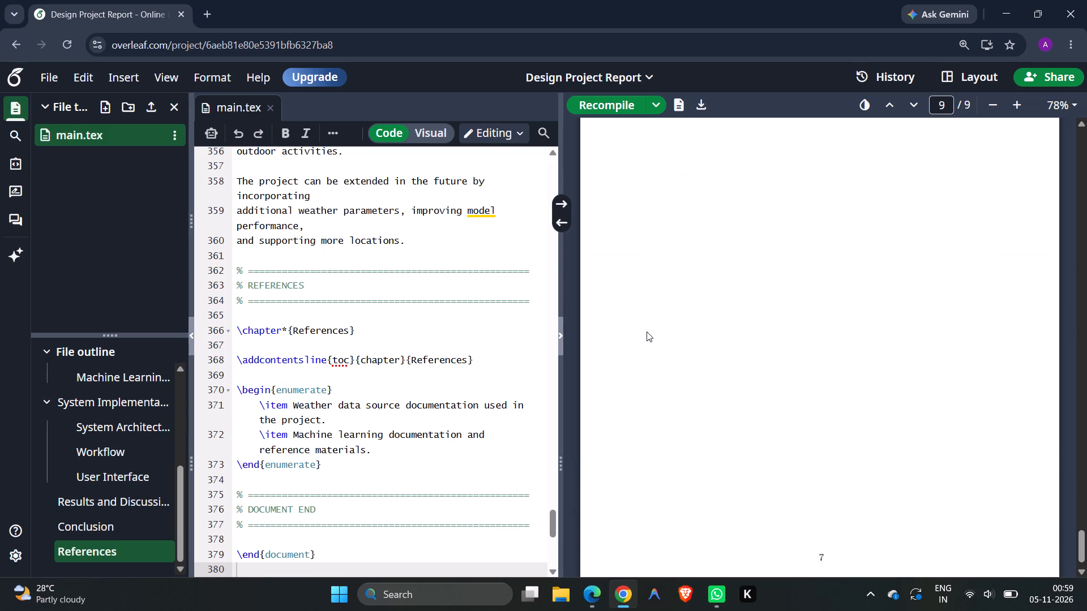
pyautogui.scroll(20, 647, 332)
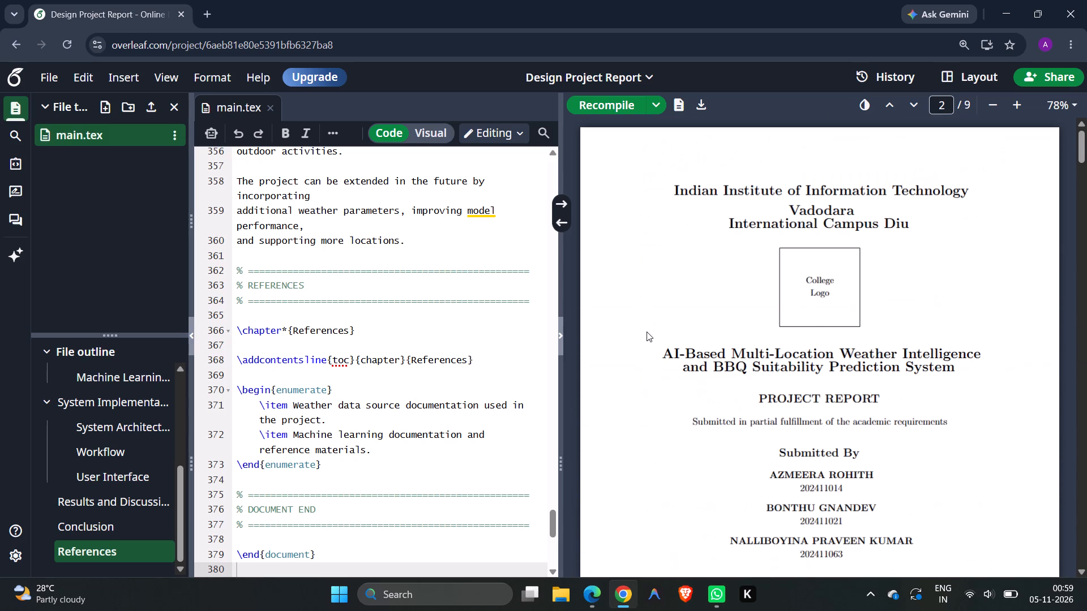
# Locate the code in main.tex that produces the College Logo placeholder on the title page.
pyautogui.doubleClick(815, 283)
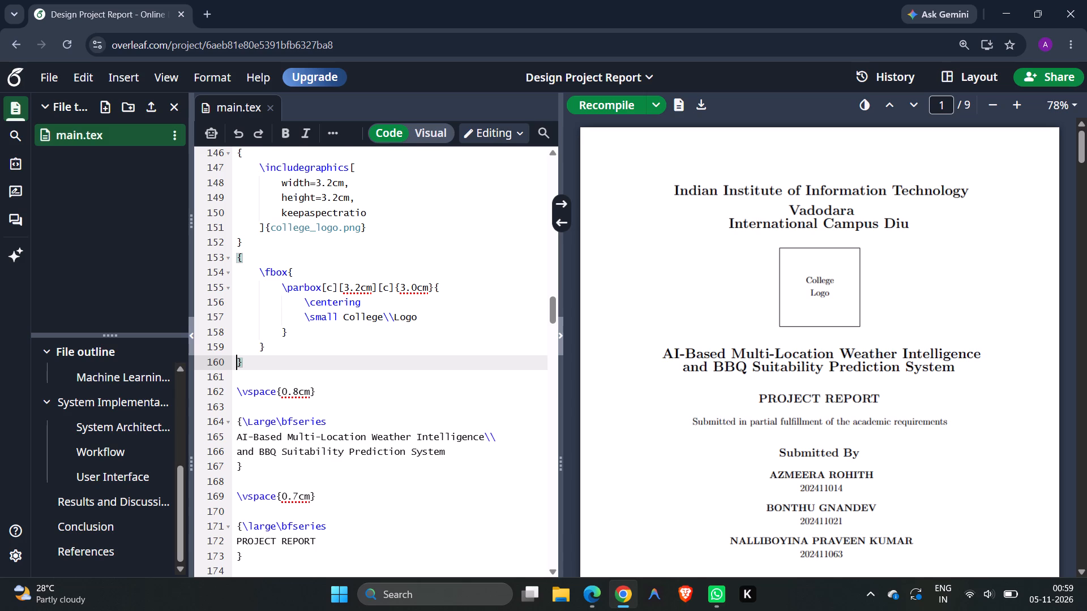
pyautogui.scroll(1, 400, 346)
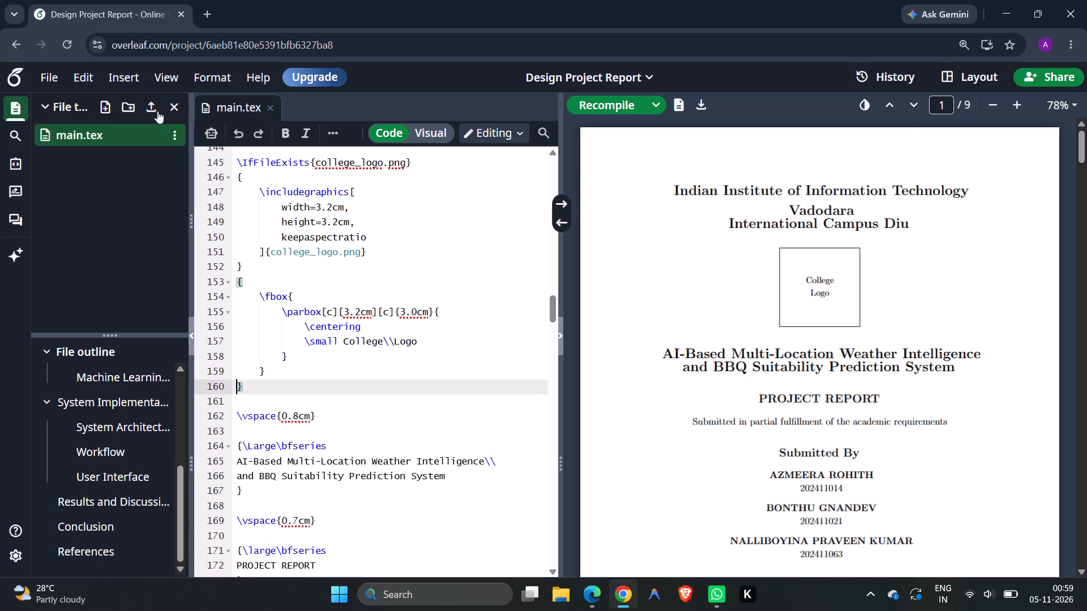
# Upload the IIITV-ICD logo.png image from the Camera Roll folder in Pictures to the Overleaf project.
pyautogui.click(155, 109)
pyautogui.click(567, 292)
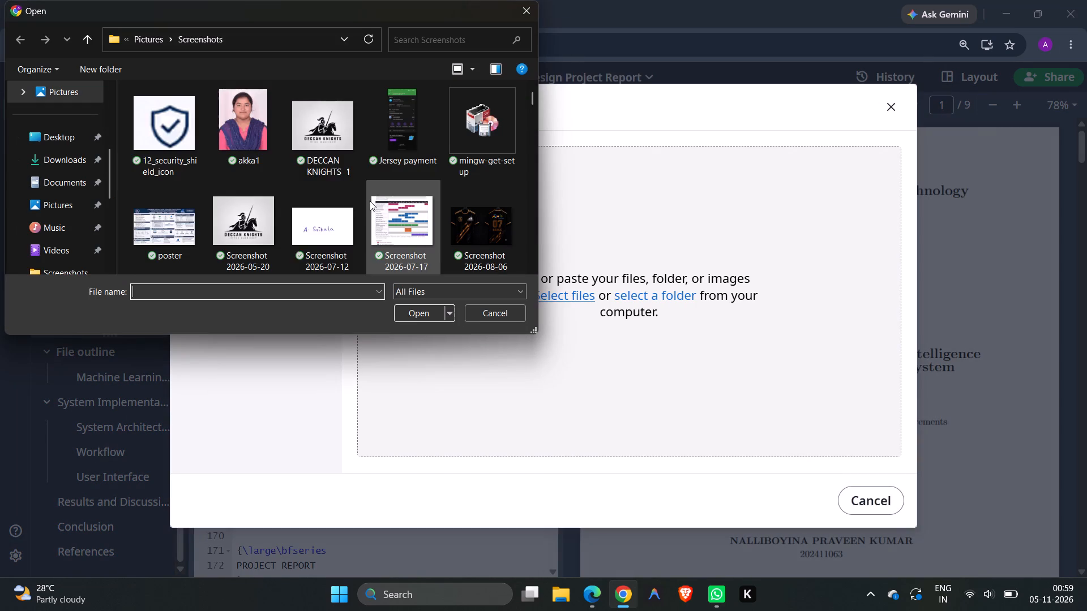
pyautogui.scroll(-3, 377, 164)
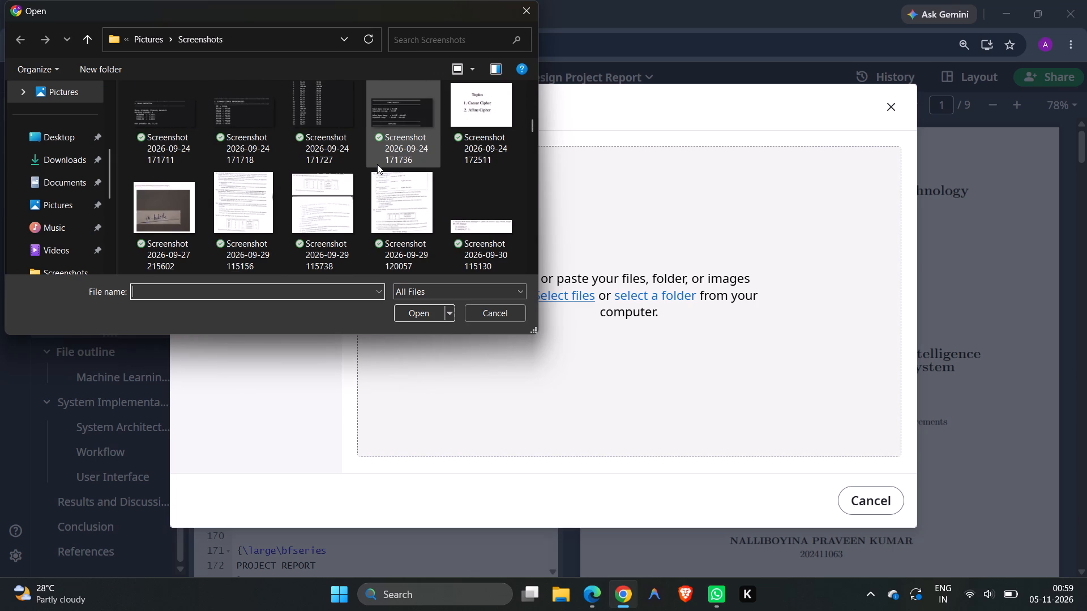
pyautogui.scroll(-1, 377, 164)
pyautogui.scroll(2, 377, 164)
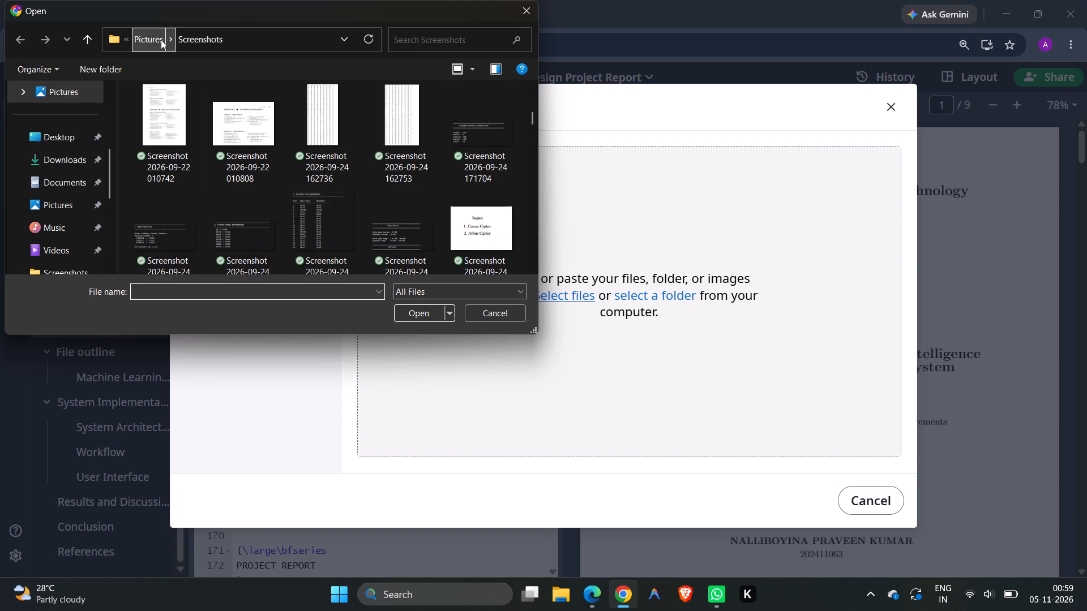
pyautogui.doubleClick(161, 40)
pyautogui.click(207, 123)
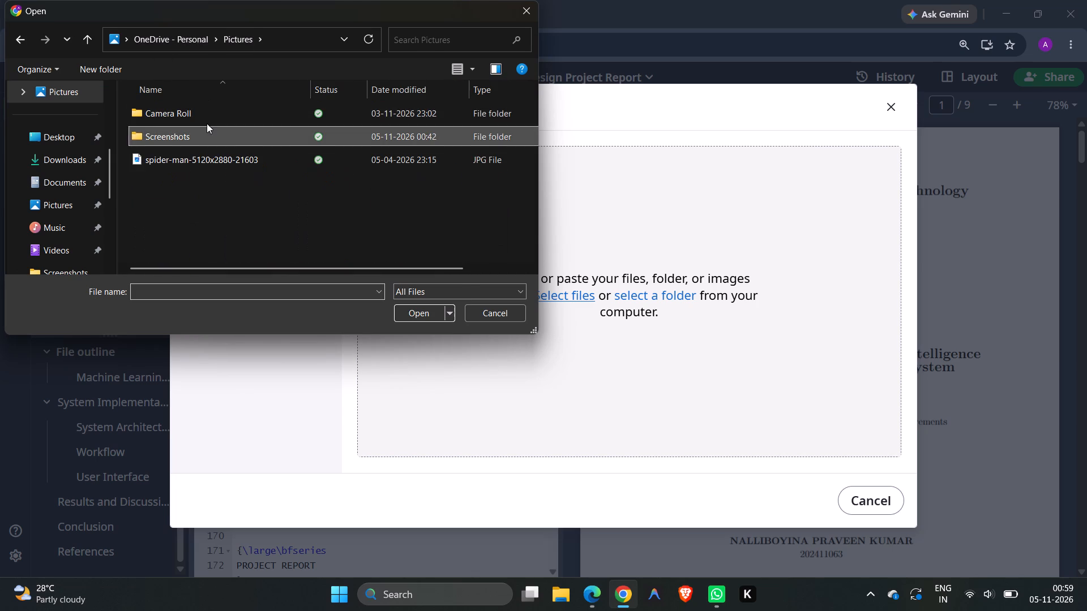
pyautogui.doubleClick(212, 115)
pyautogui.scroll(-1, 309, 162)
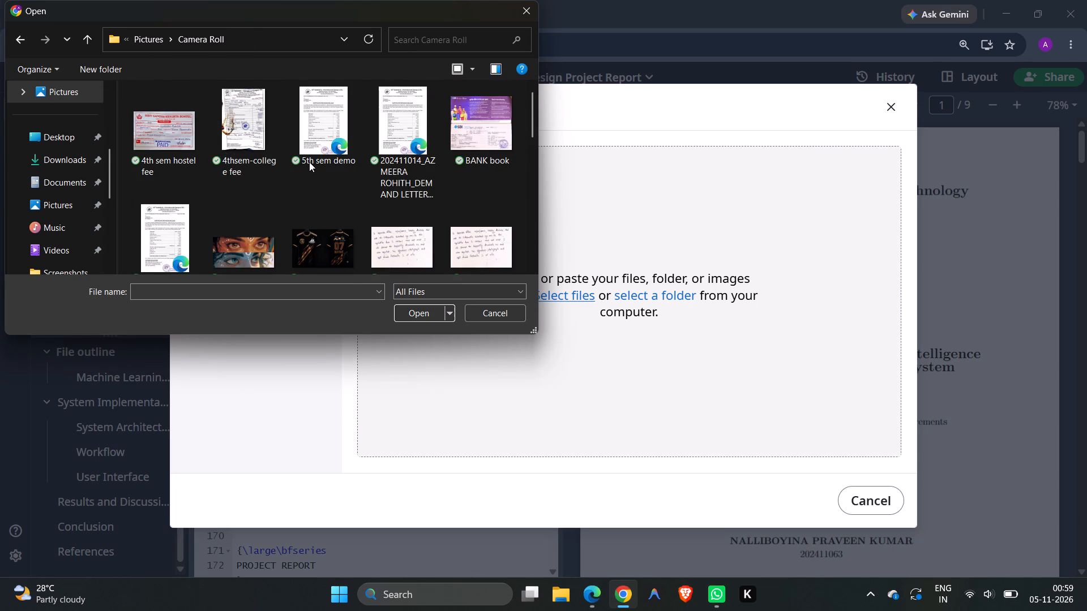
pyautogui.scroll(-2, 309, 162)
pyautogui.doubleClick(246, 144)
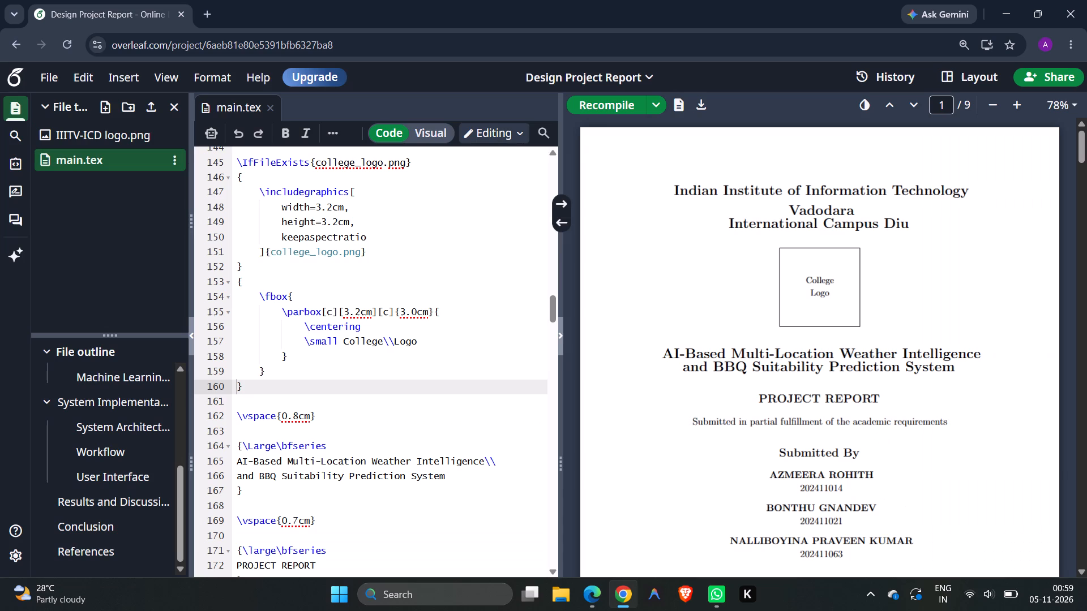
# Delete the college_logo.png file name from the title page's \includegraphics command, leaving its braces empty.
pyautogui.click(359, 251)
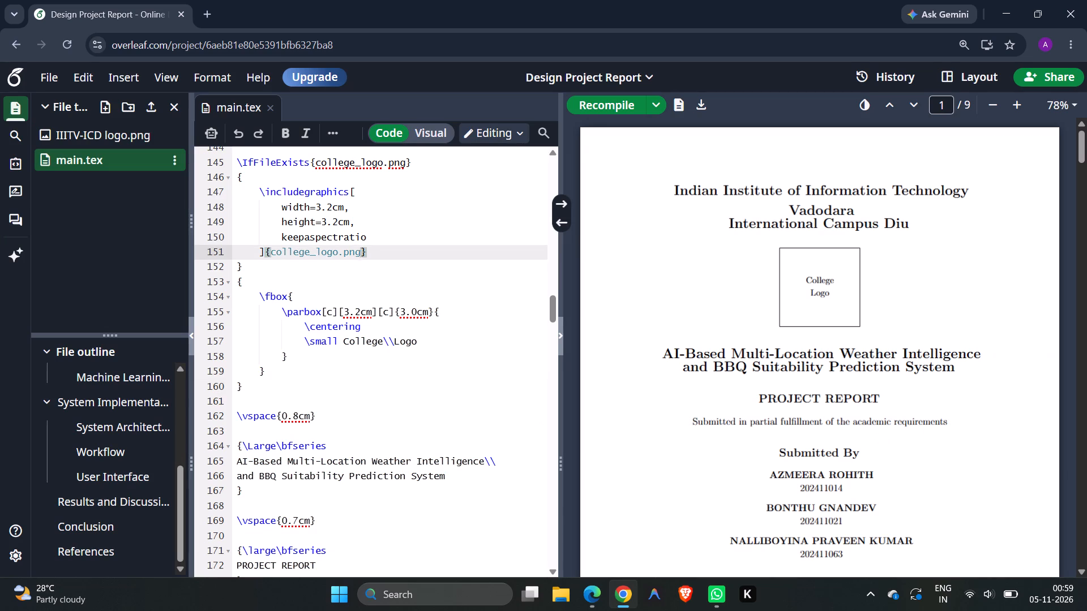
pyautogui.press('BackSpace')
pyautogui.press('BackSpace')
pyautogui.press('BackSpace')
pyautogui.press('BackSpace')
pyautogui.press('BackSpace')
pyautogui.press('BackSpace')
pyautogui.press('BackSpace')
pyautogui.press('BackSpace')
pyautogui.press('BackSpace')
pyautogui.press('BackSpace')
pyautogui.press('BackSpace')
pyautogui.press('BackSpace')
pyautogui.press('BackSpace')
pyautogui.press('BackSpace')
pyautogui.press('BackSpace')
pyautogui.press('BackSpace')
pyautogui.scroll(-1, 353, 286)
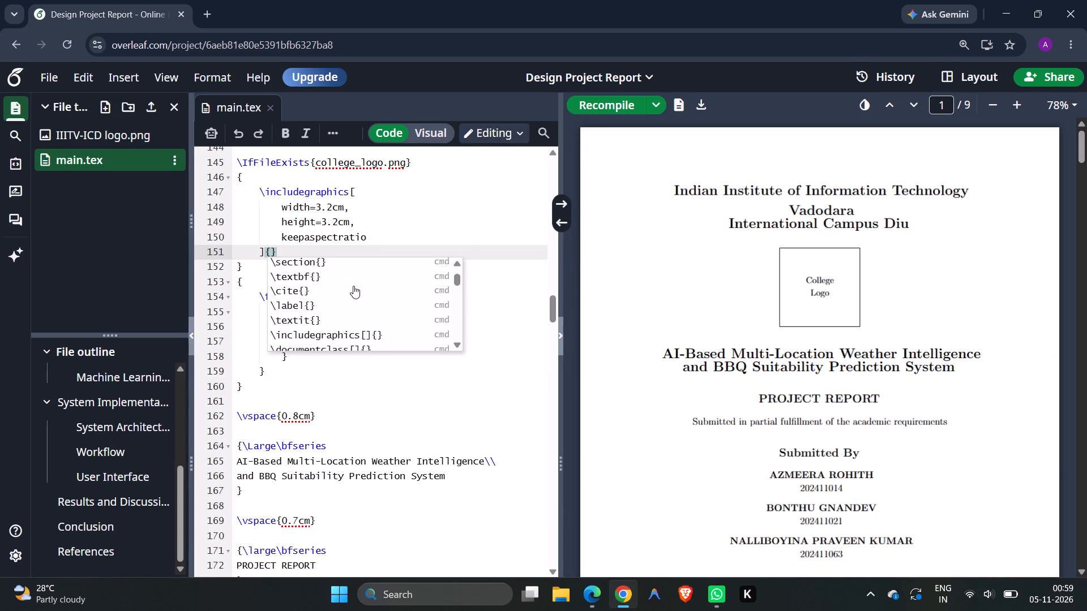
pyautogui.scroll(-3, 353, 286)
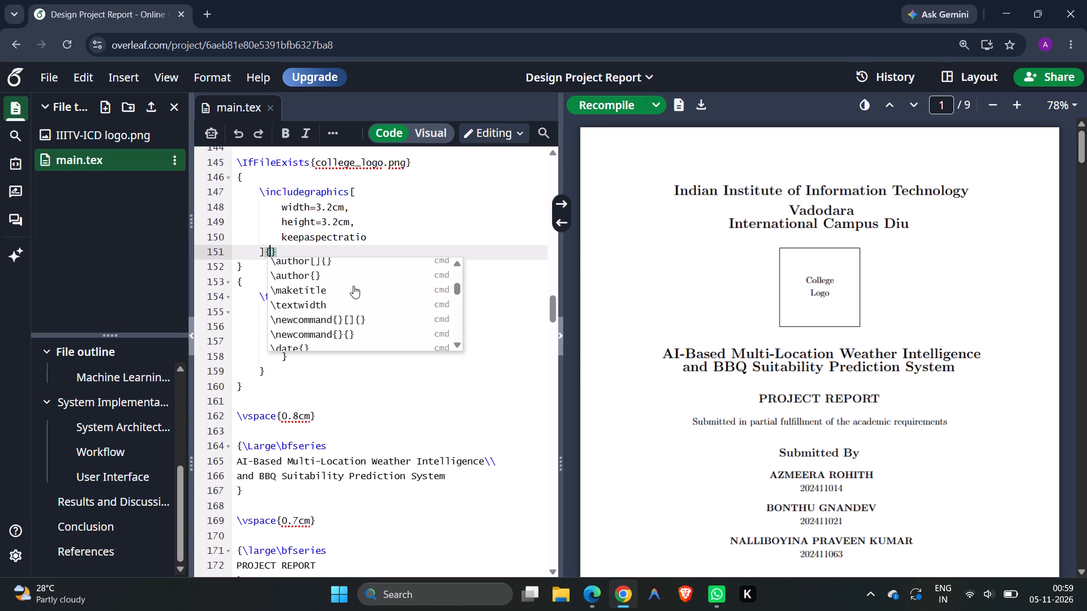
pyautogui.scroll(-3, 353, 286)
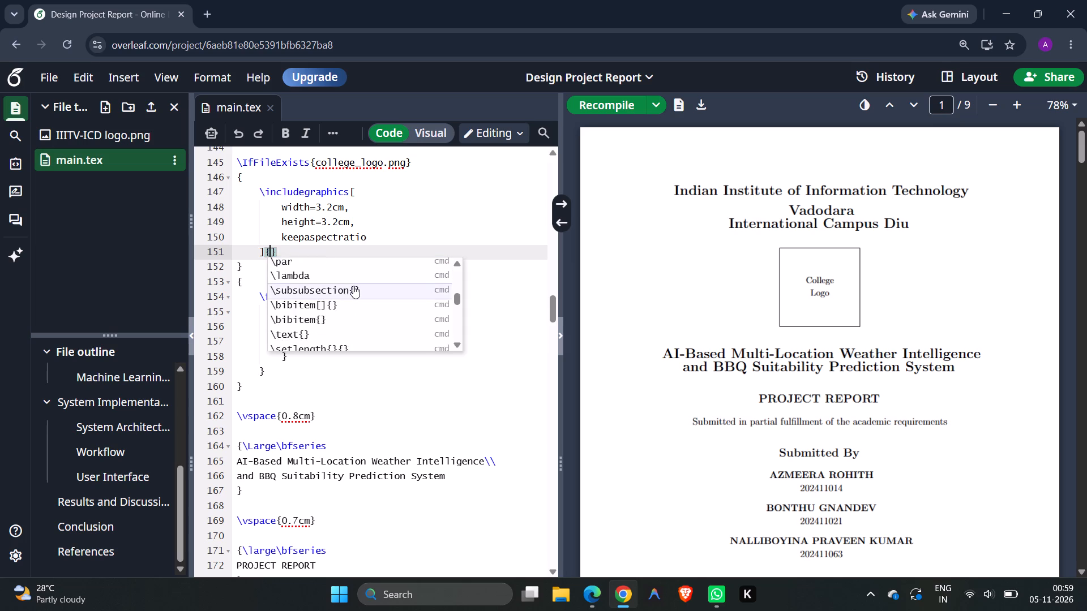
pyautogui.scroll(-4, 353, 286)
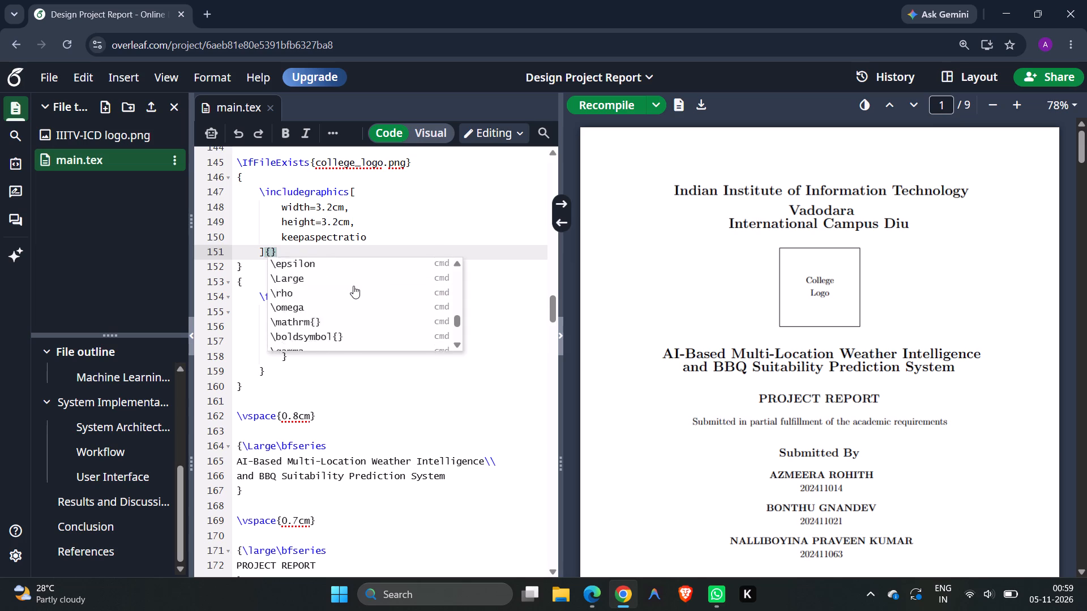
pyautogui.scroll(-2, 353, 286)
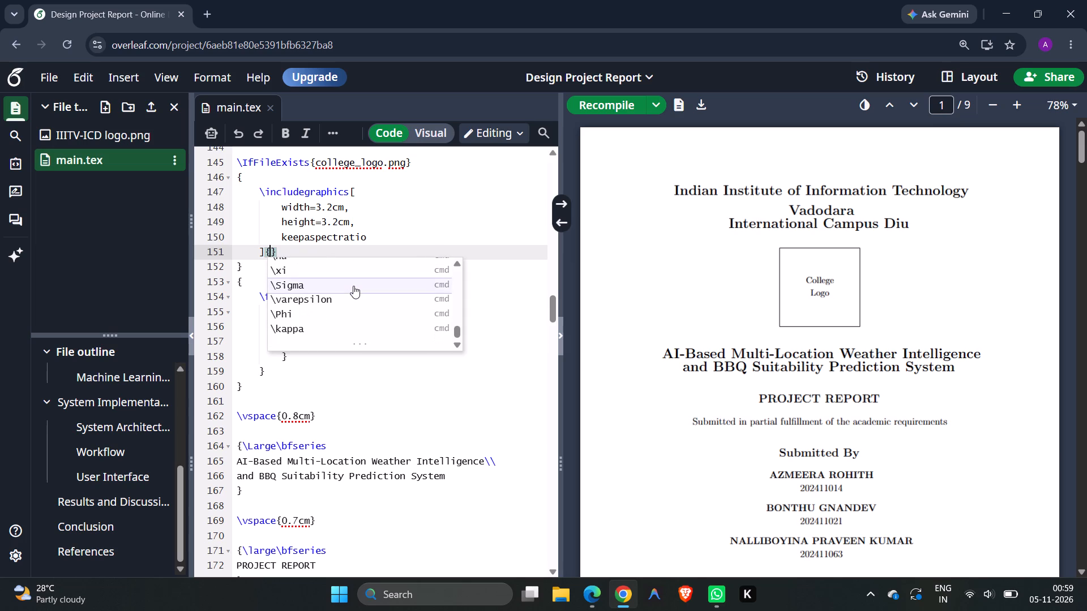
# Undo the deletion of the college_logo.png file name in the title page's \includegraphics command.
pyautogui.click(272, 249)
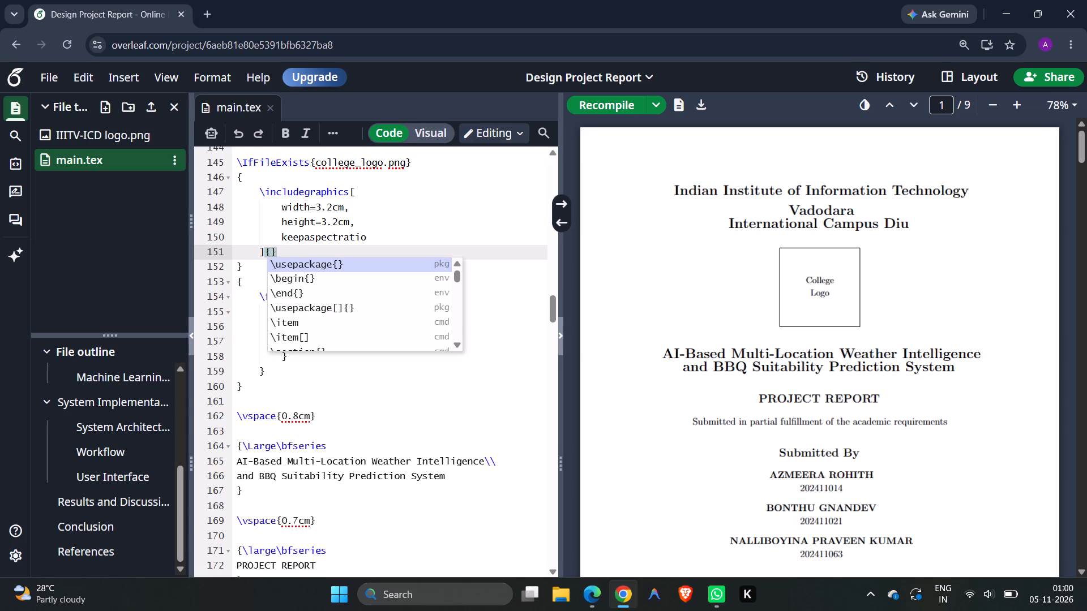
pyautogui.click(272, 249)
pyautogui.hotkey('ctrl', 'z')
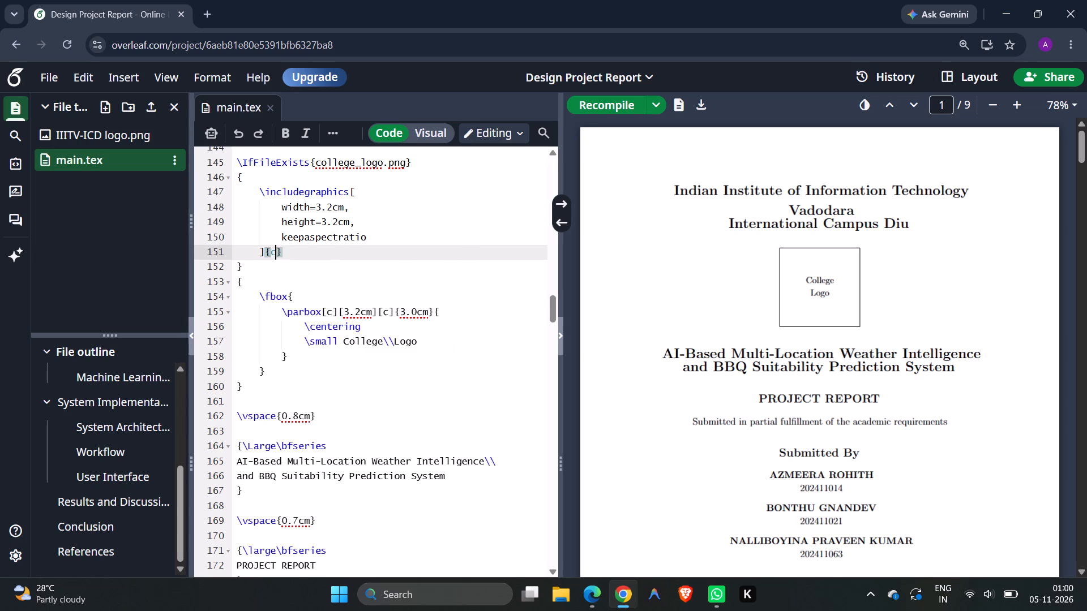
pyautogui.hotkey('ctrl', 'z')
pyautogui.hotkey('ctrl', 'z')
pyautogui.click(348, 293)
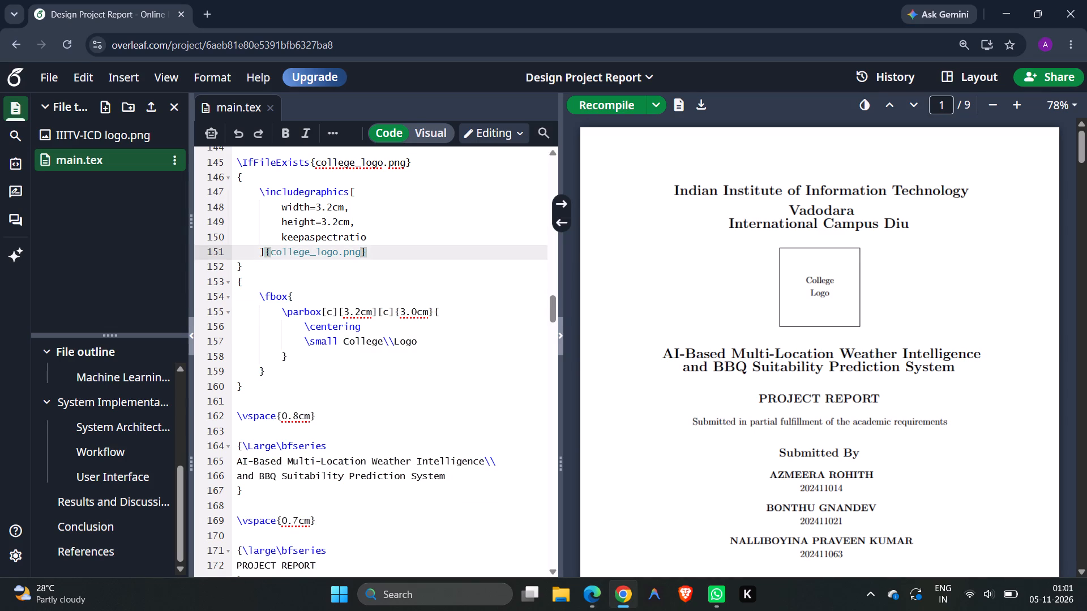
pyautogui.hotkey('ctrl', 'a')
pyautogui.hotkey('ctrl', 'v')
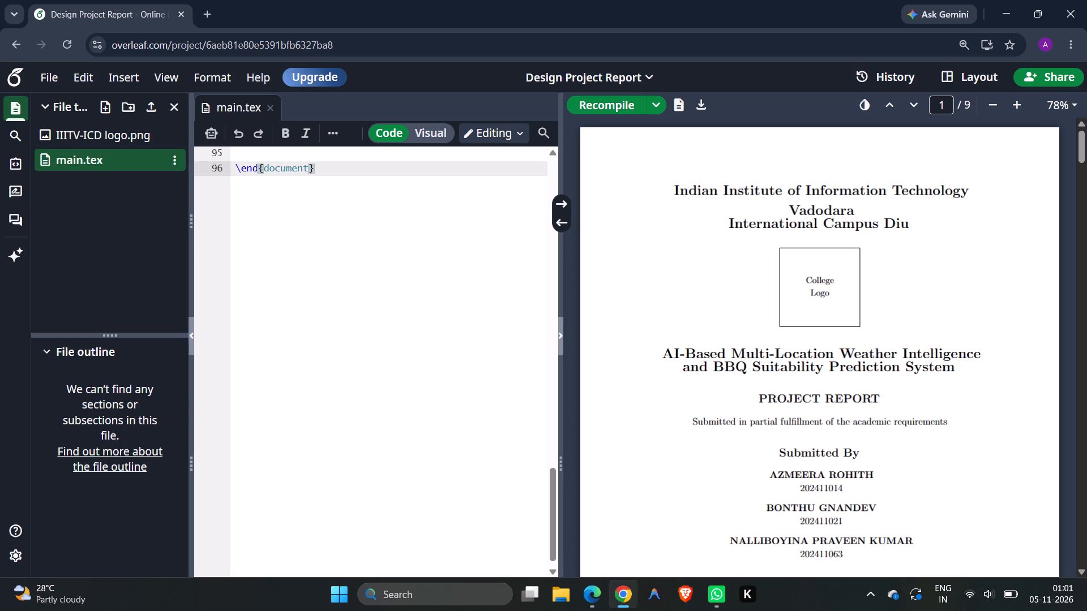
pyautogui.scroll(5, 417, 246)
pyautogui.click(588, 114)
# Examine the start of the replaced main.tex code and the recompiled PDF, checking the college logo on the title page.
pyautogui.scroll(4, 417, 208)
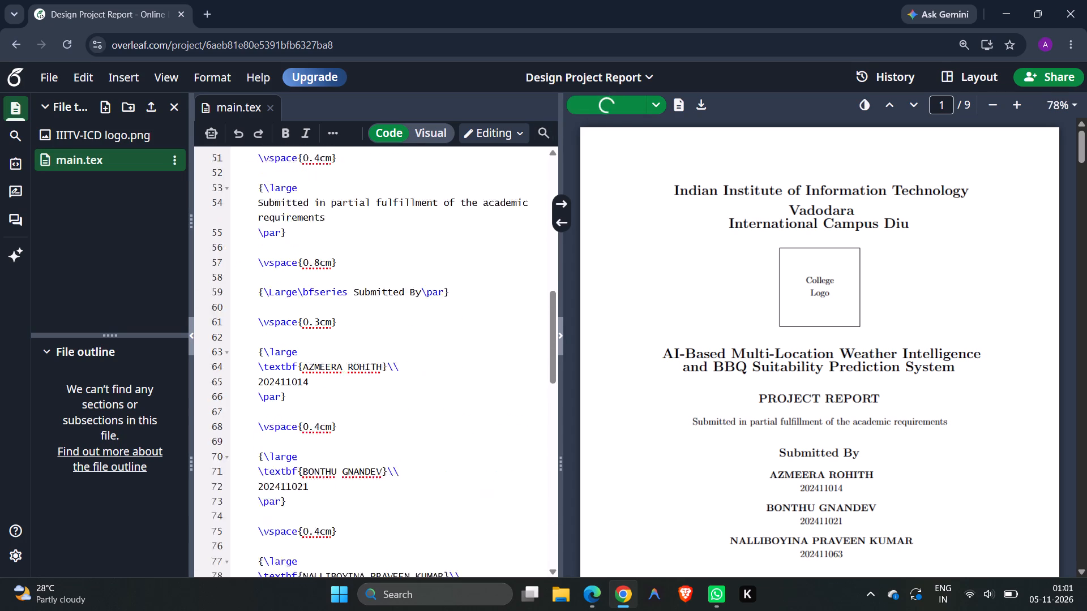
pyautogui.scroll(10, 417, 208)
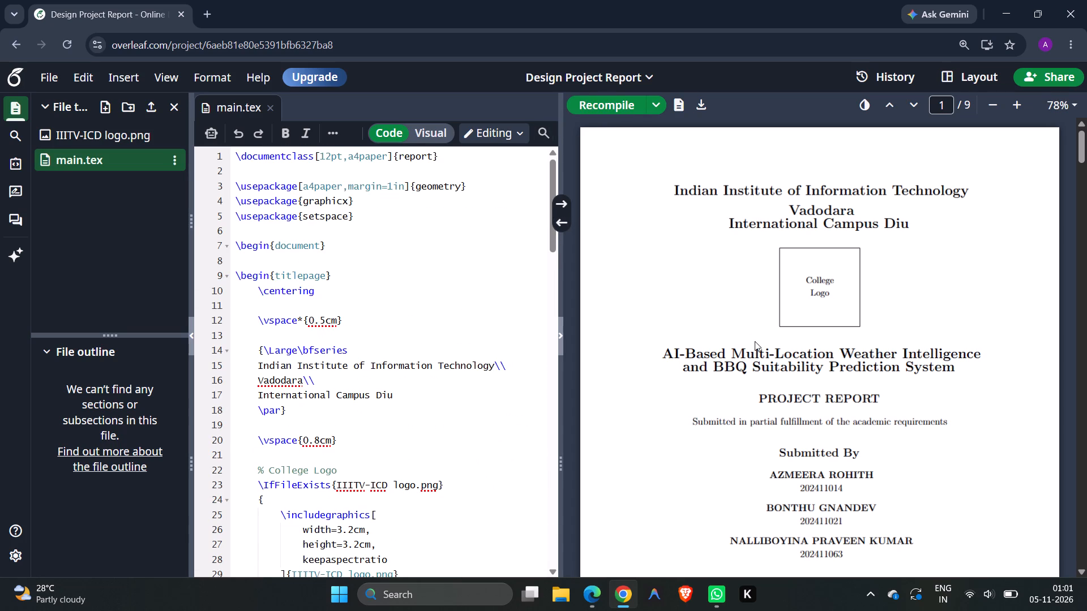
pyautogui.scroll(1, 755, 341)
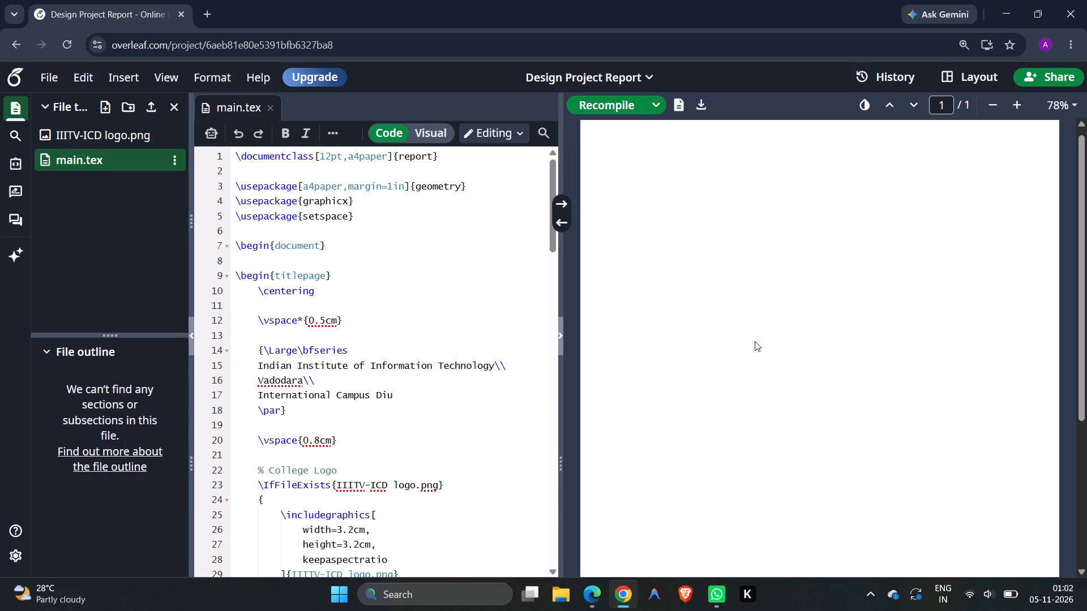
pyautogui.scroll(6, 755, 341)
pyautogui.scroll(-6, 755, 341)
pyautogui.scroll(1, 755, 341)
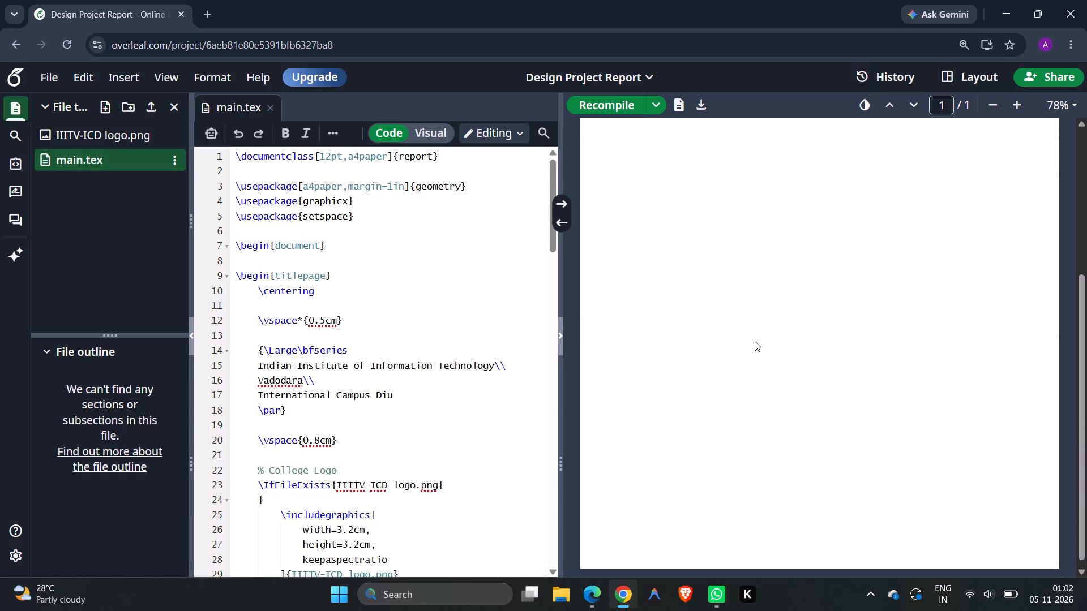
pyautogui.scroll(3, 755, 341)
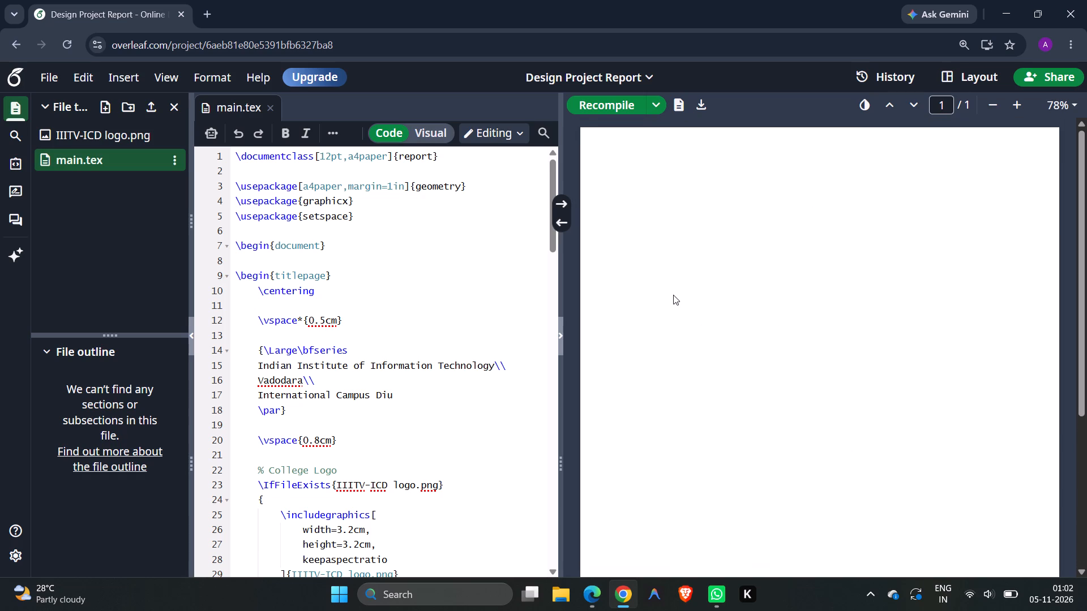
pyautogui.scroll(2, 673, 295)
pyautogui.scroll(-6, 673, 295)
pyautogui.scroll(5, 673, 295)
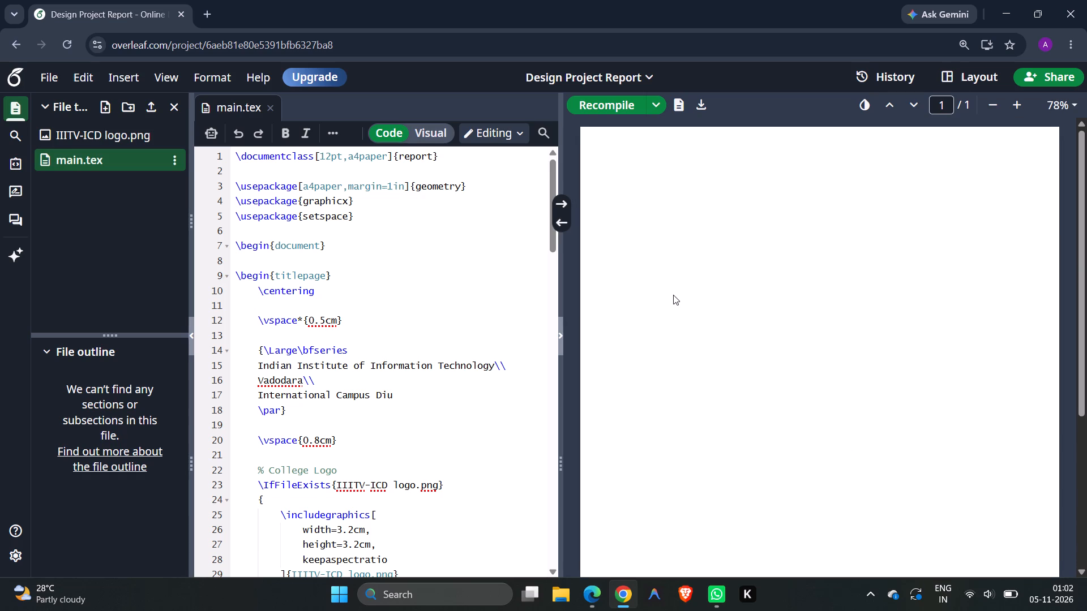
pyautogui.scroll(1, 673, 295)
pyautogui.scroll(-10, 380, 303)
pyautogui.scroll(10, 380, 303)
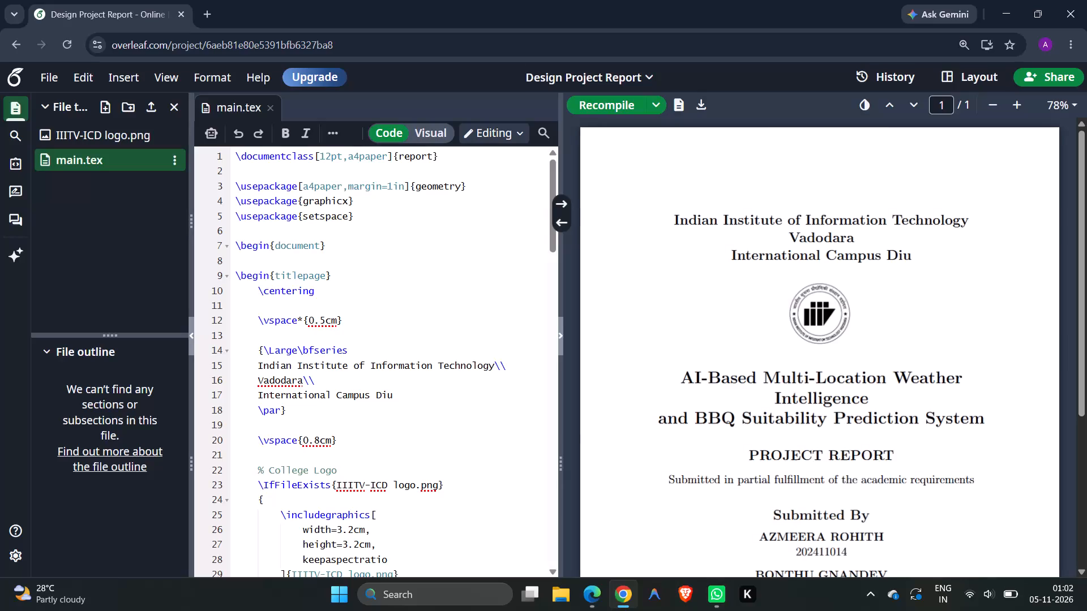
# Examine the compiled title page from the college logo down to the department and academic year lines.
pyautogui.scroll(-1, 787, 338)
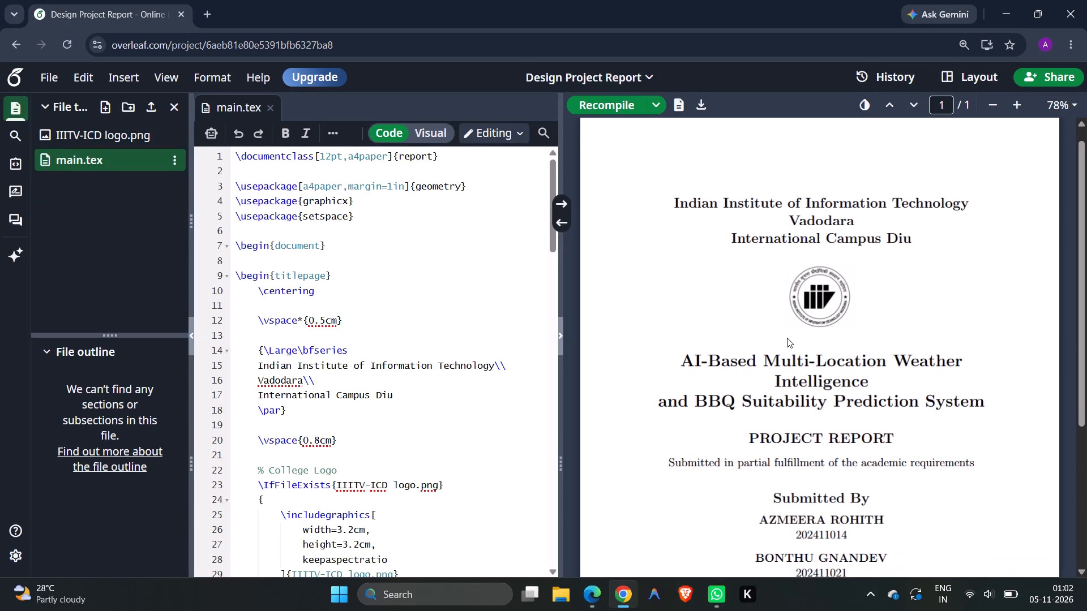
pyautogui.scroll(-2, 787, 338)
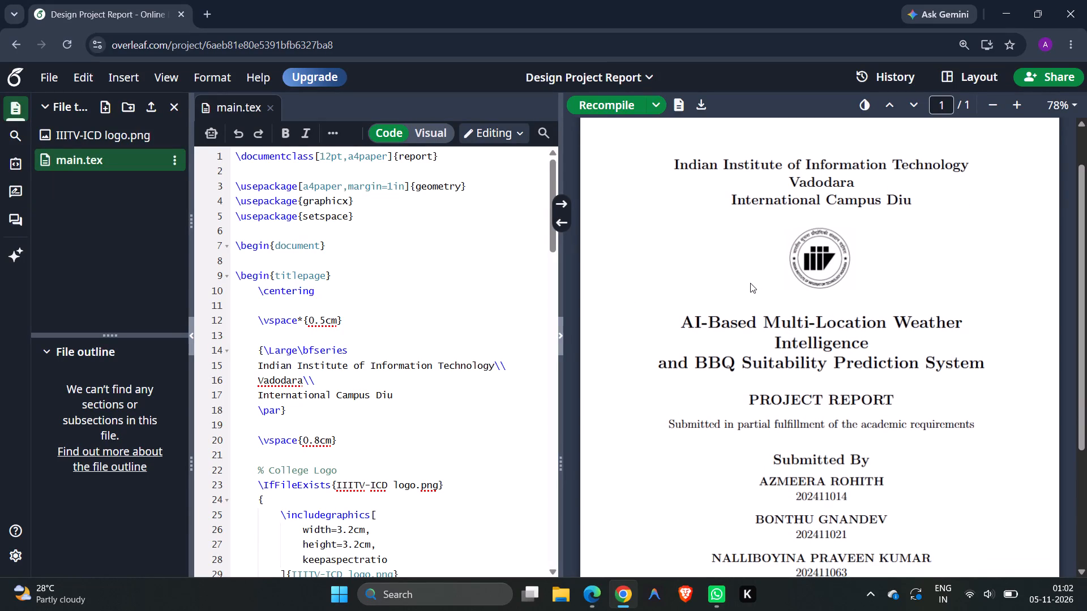
pyautogui.scroll(-1, 750, 283)
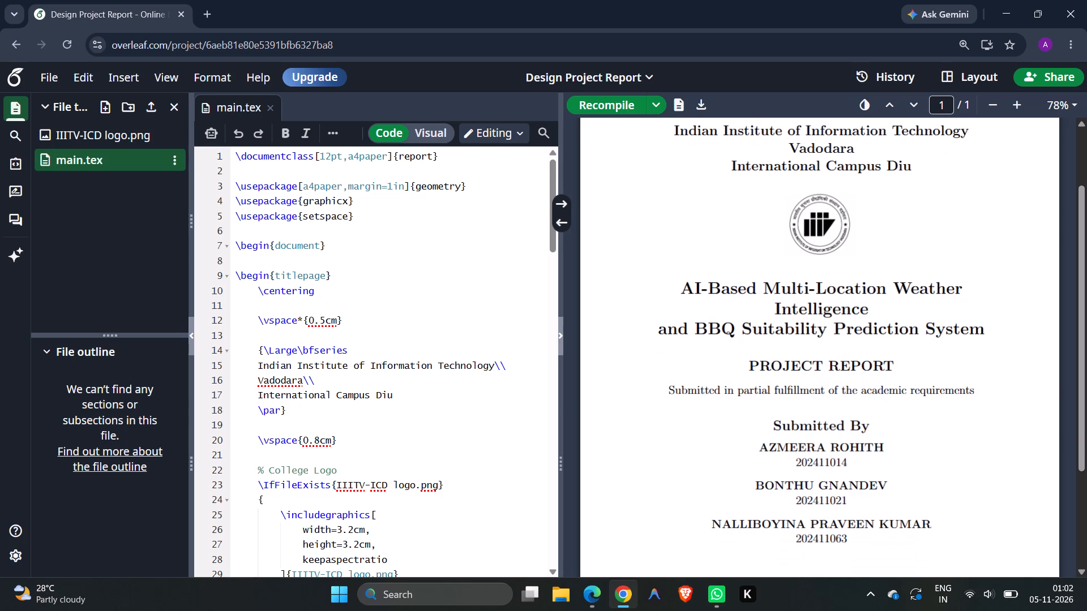
pyautogui.scroll(-2, 750, 283)
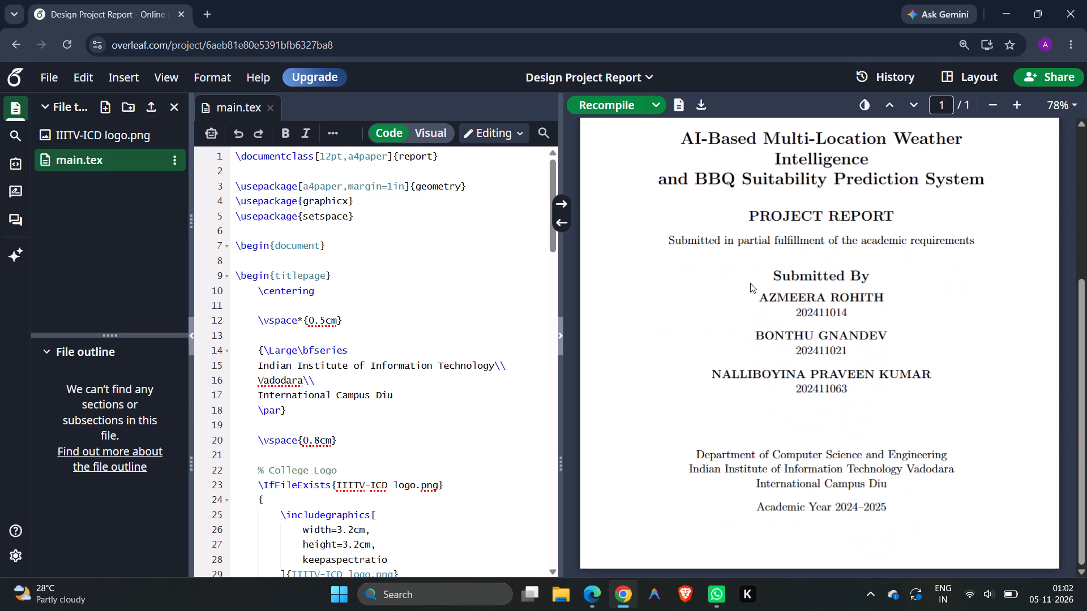
pyautogui.scroll(-5, 750, 283)
pyautogui.scroll(4, 750, 283)
pyautogui.scroll(-1, 750, 283)
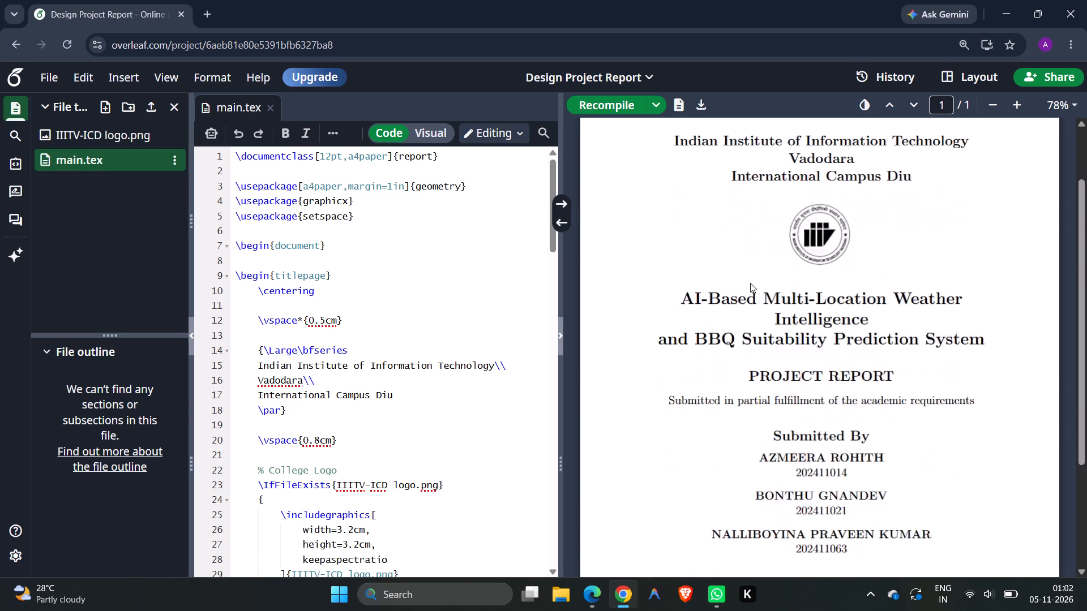
pyautogui.scroll(-3, 750, 283)
# Read through the main.tex code down to its end to see which report sections it contains.
pyautogui.scroll(-1, 750, 283)
pyautogui.scroll(-6, 469, 298)
pyautogui.scroll(-1, 412, 286)
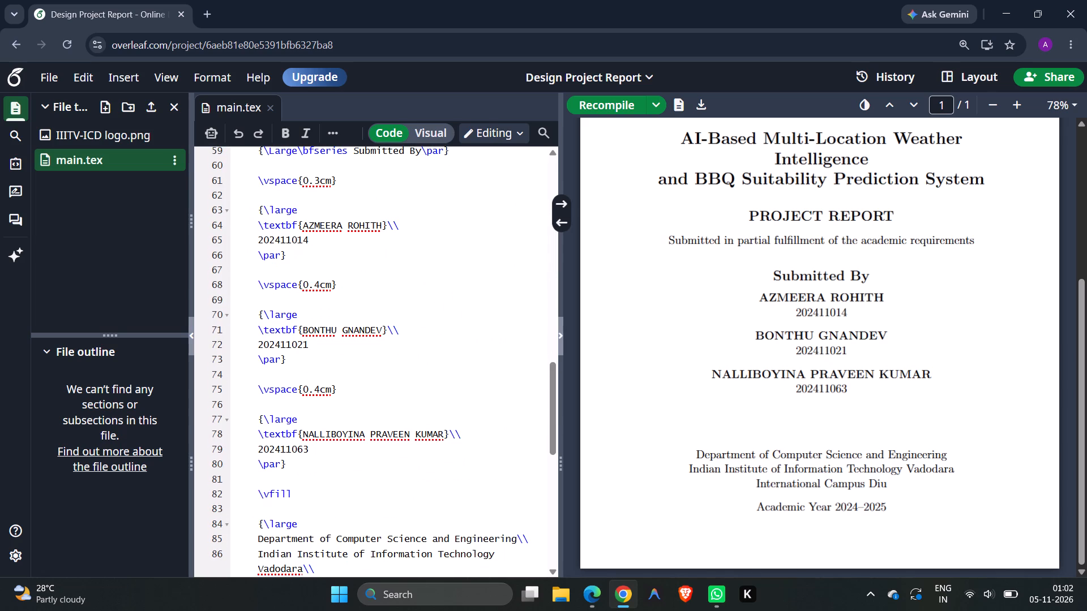
pyautogui.scroll(-4, 412, 286)
pyautogui.scroll(-3, 701, 289)
# Review the whole compiled title page at 66% zoom, checking the extent and layout of the PDF.
pyautogui.scroll(7, 701, 289)
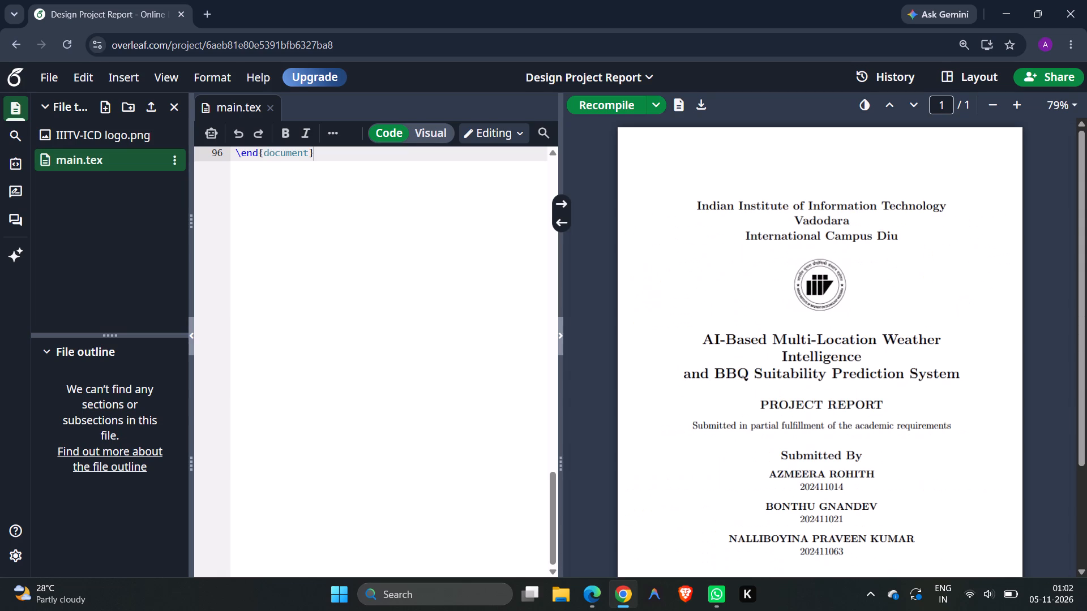
pyautogui.scroll(-3, 793, 373)
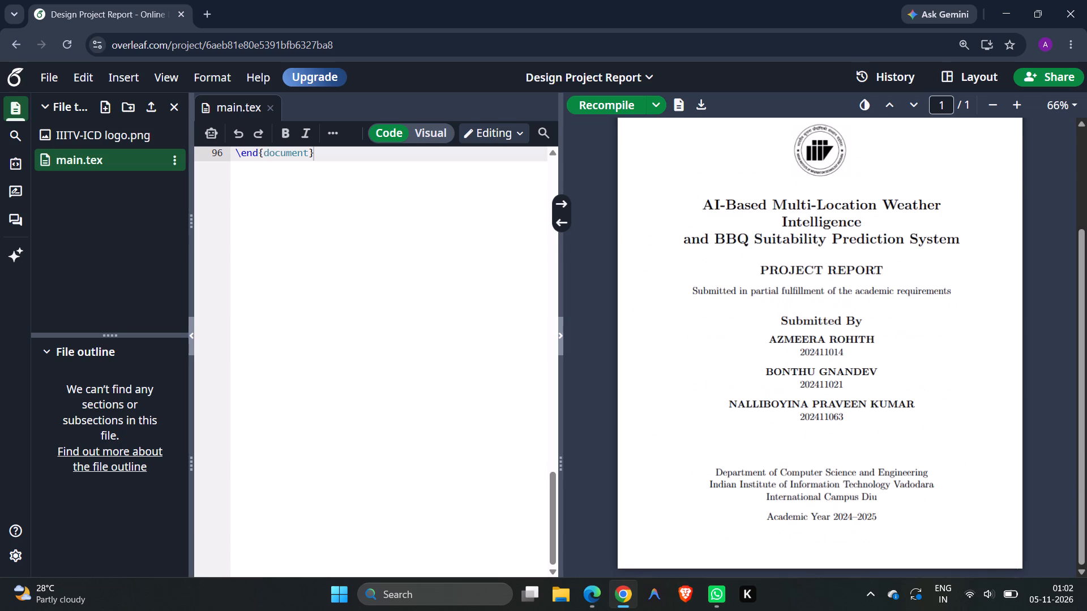
pyautogui.scroll(-2, 793, 373)
pyautogui.scroll(2, 793, 373)
pyautogui.scroll(-1, 793, 373)
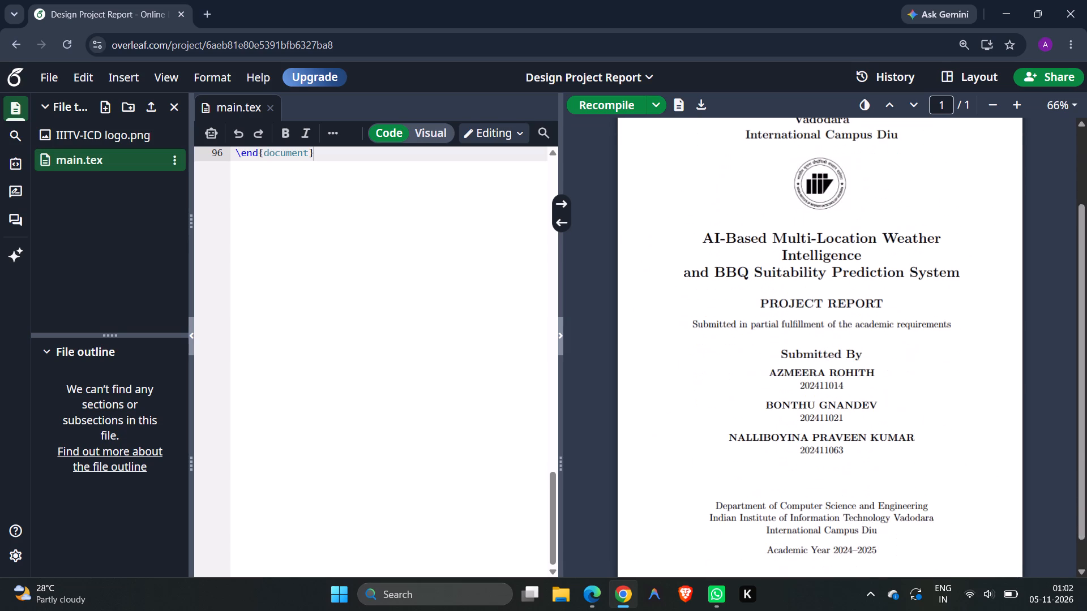
pyautogui.scroll(-2, 793, 373)
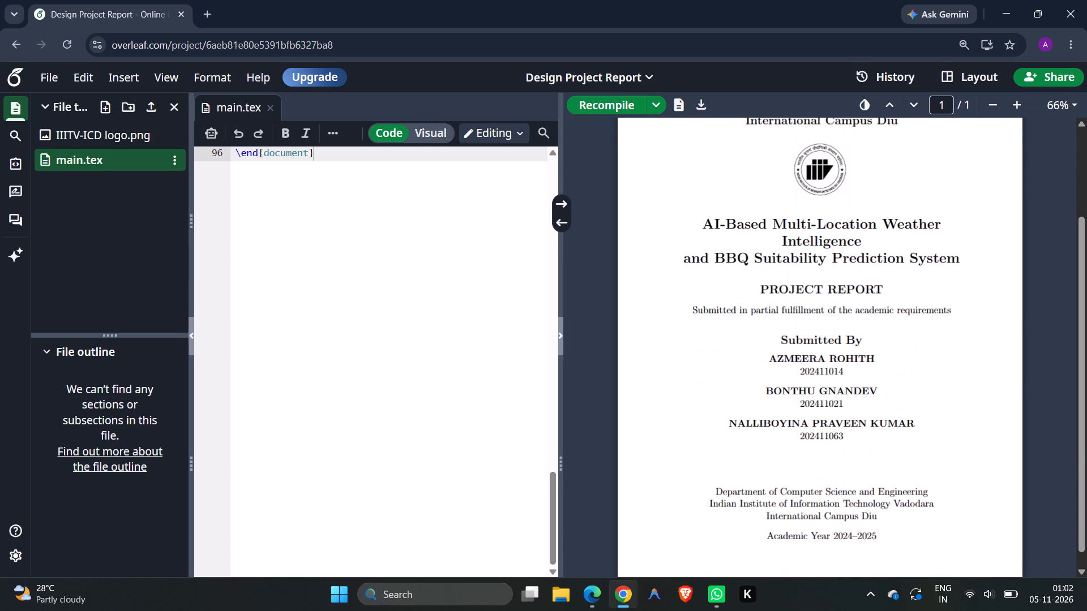
pyautogui.scroll(-2, 793, 373)
pyautogui.scroll(2, 793, 373)
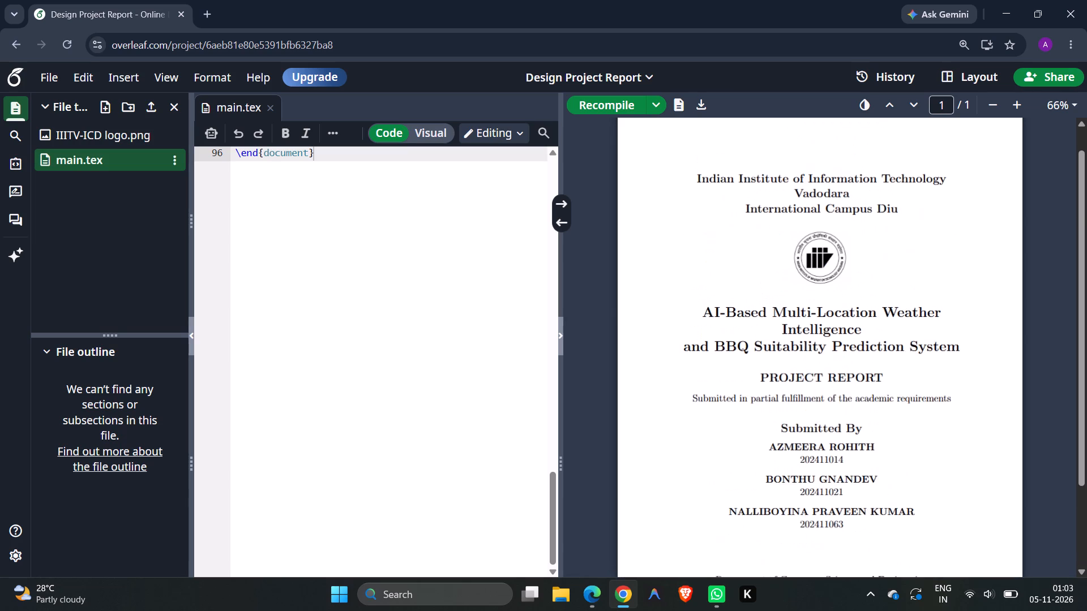
pyautogui.scroll(1, 793, 373)
pyautogui.scroll(-3, 793, 373)
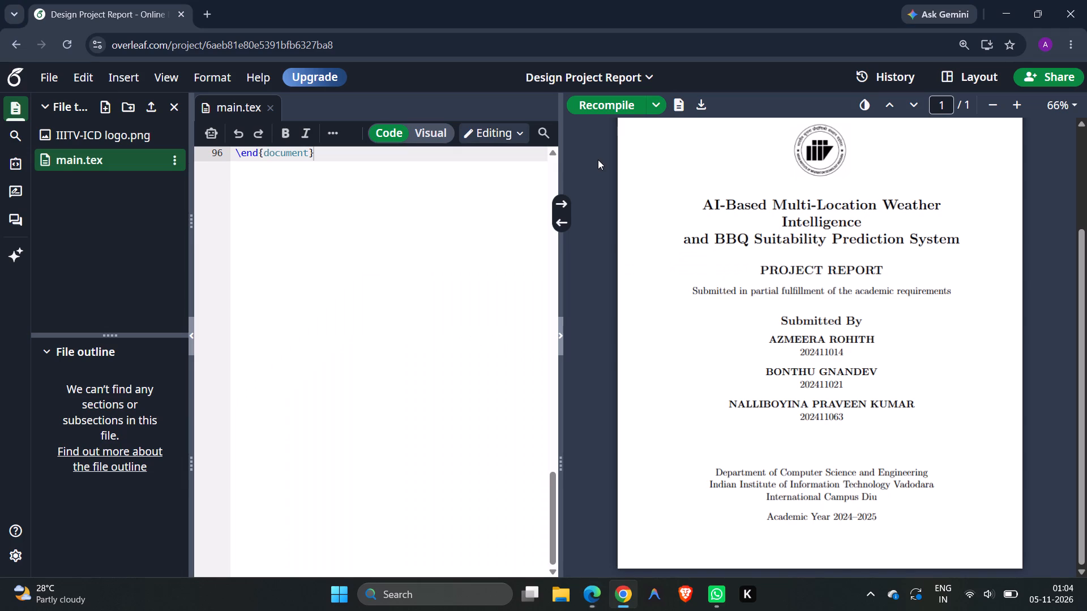
pyautogui.click(454, 221)
pyautogui.hotkey('ctrl', 'a')
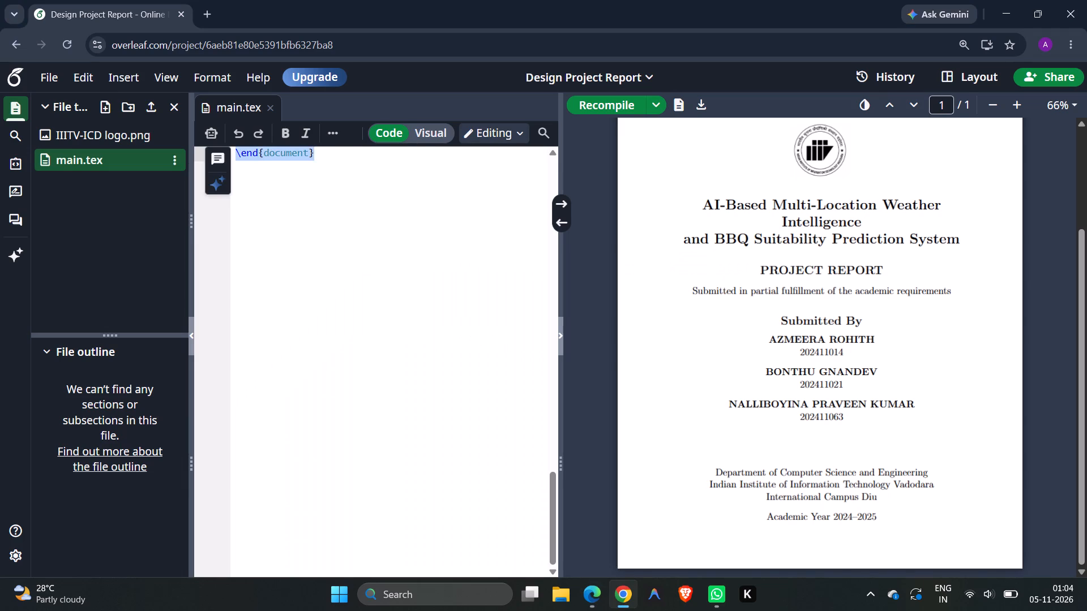
pyautogui.hotkey('ctrl', 'v')
pyautogui.click(592, 108)
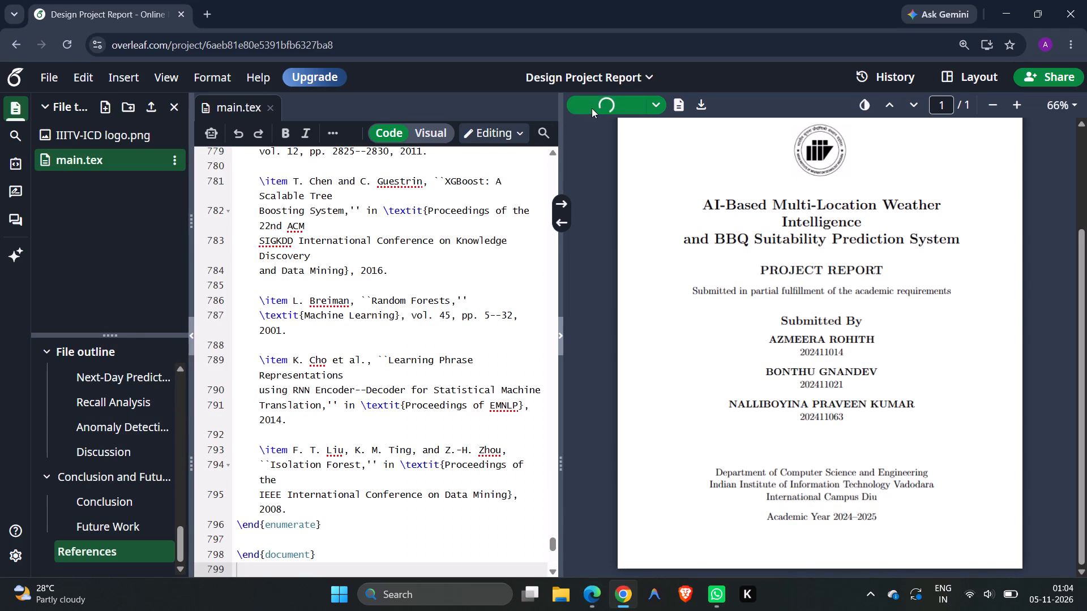
# Check the refreshed title page in the PDF preview and recompile the report again.
pyautogui.scroll(4, 748, 310)
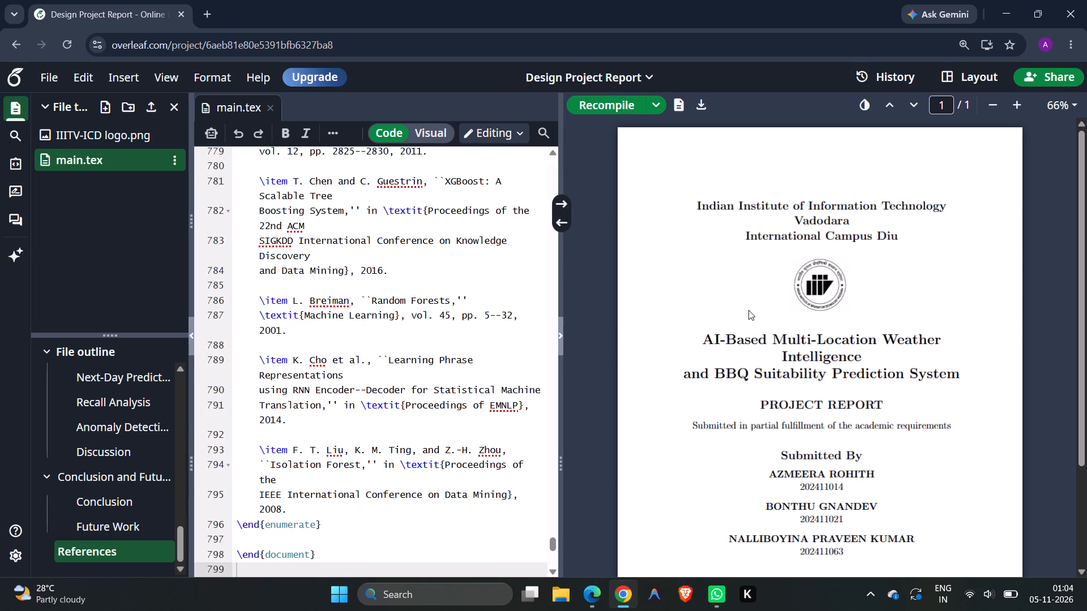
pyautogui.scroll(2, 748, 310)
pyautogui.scroll(-4, 748, 310)
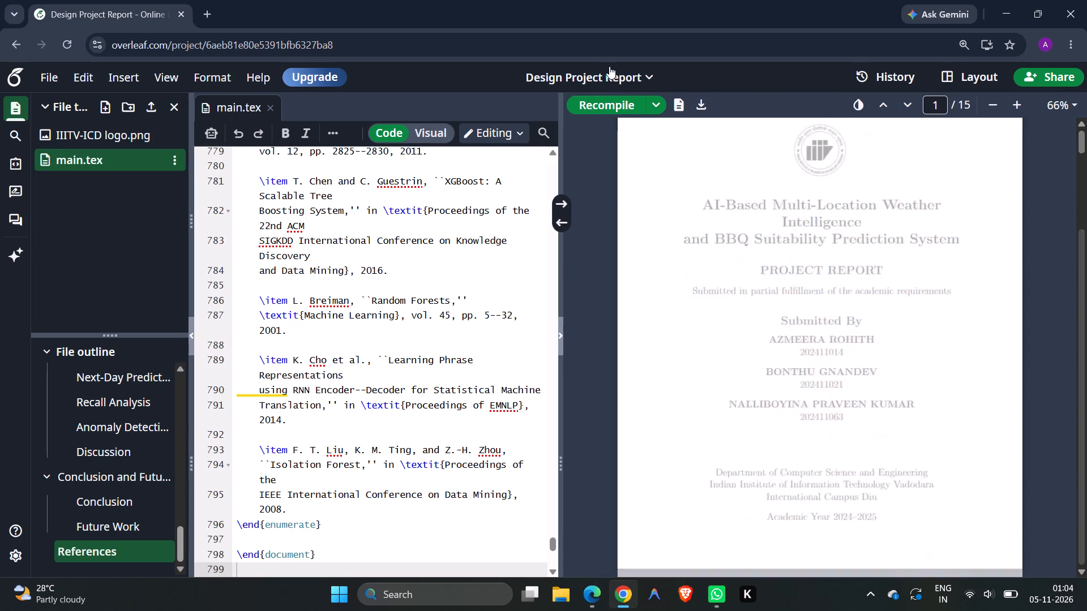
pyautogui.click(605, 103)
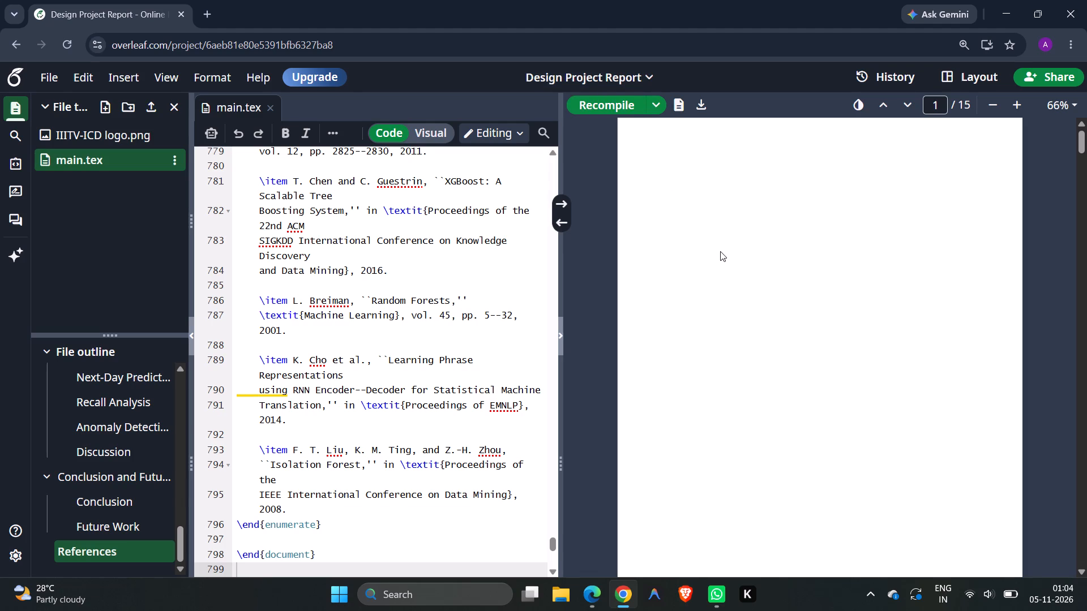
# Examine the first pages of the recompiled report PDF to check whether their content is rendered.
pyautogui.scroll(2, 720, 251)
pyautogui.scroll(-2, 720, 251)
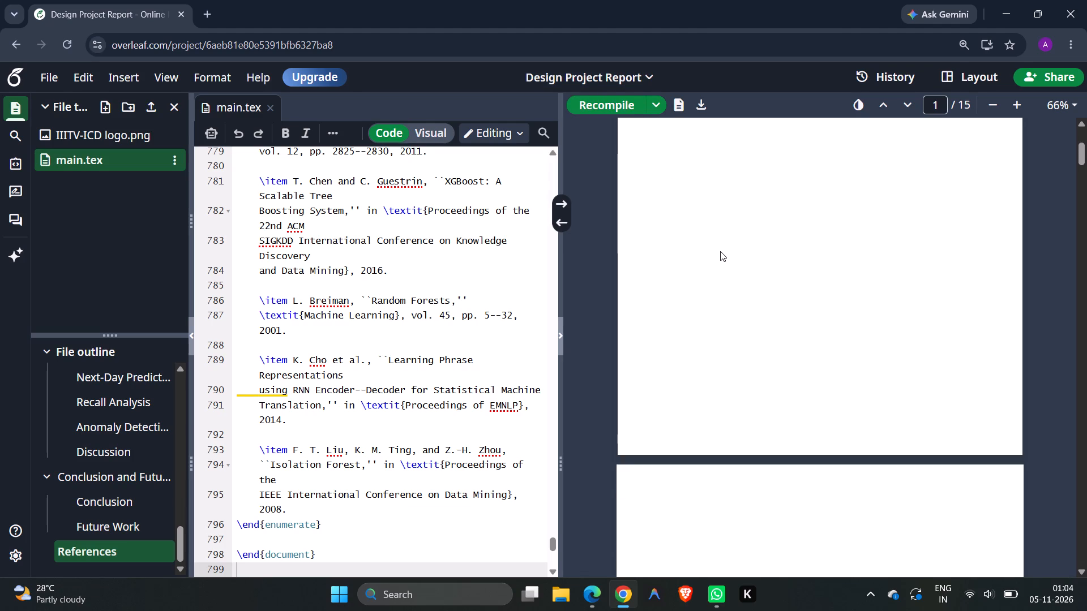
pyautogui.scroll(-6, 720, 251)
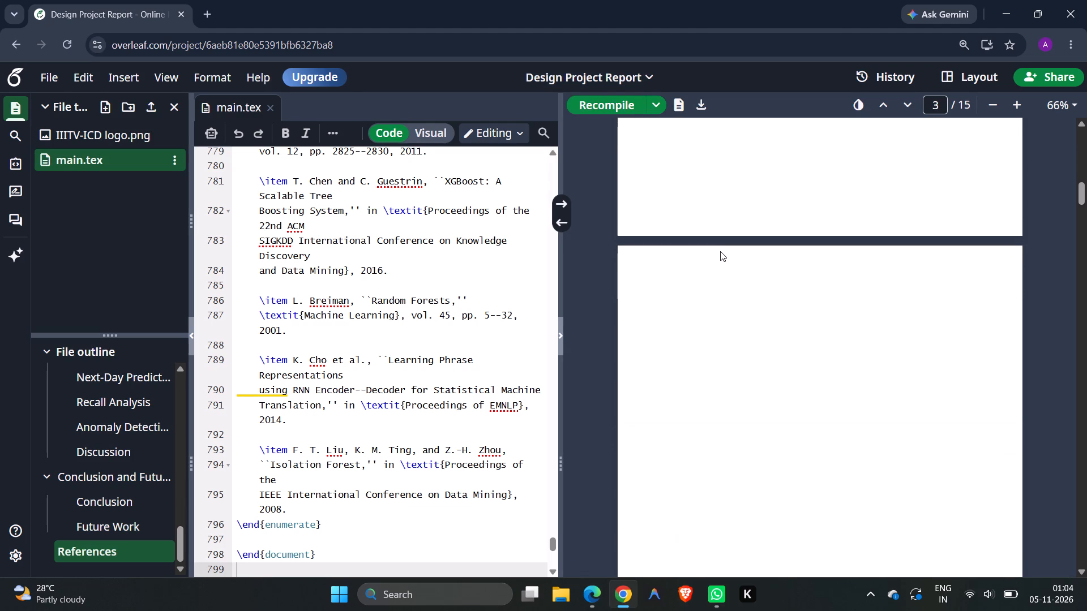
pyautogui.scroll(5, 720, 251)
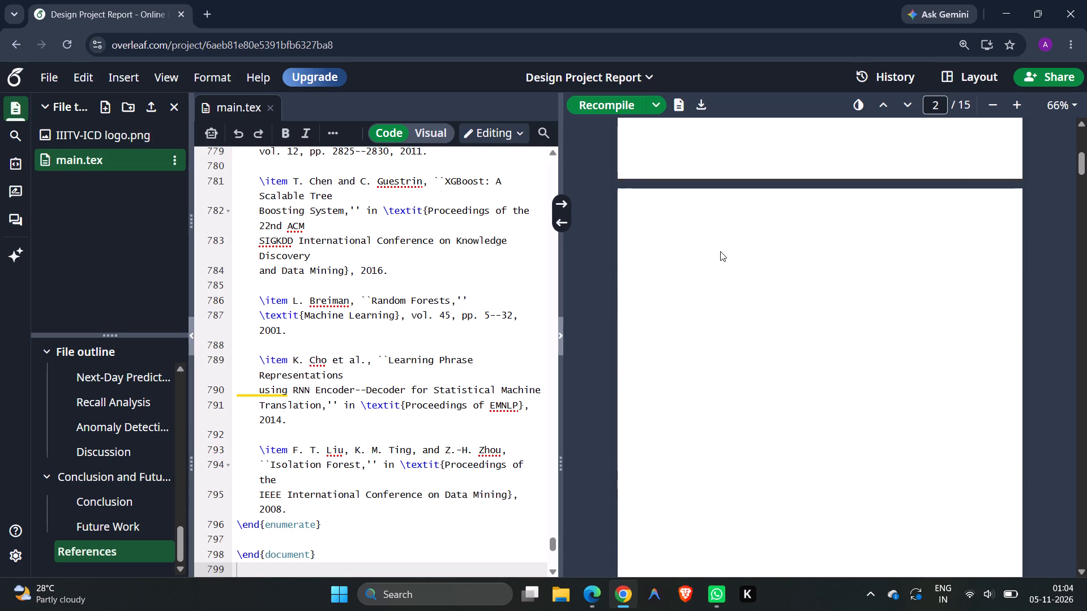
pyautogui.scroll(5, 720, 251)
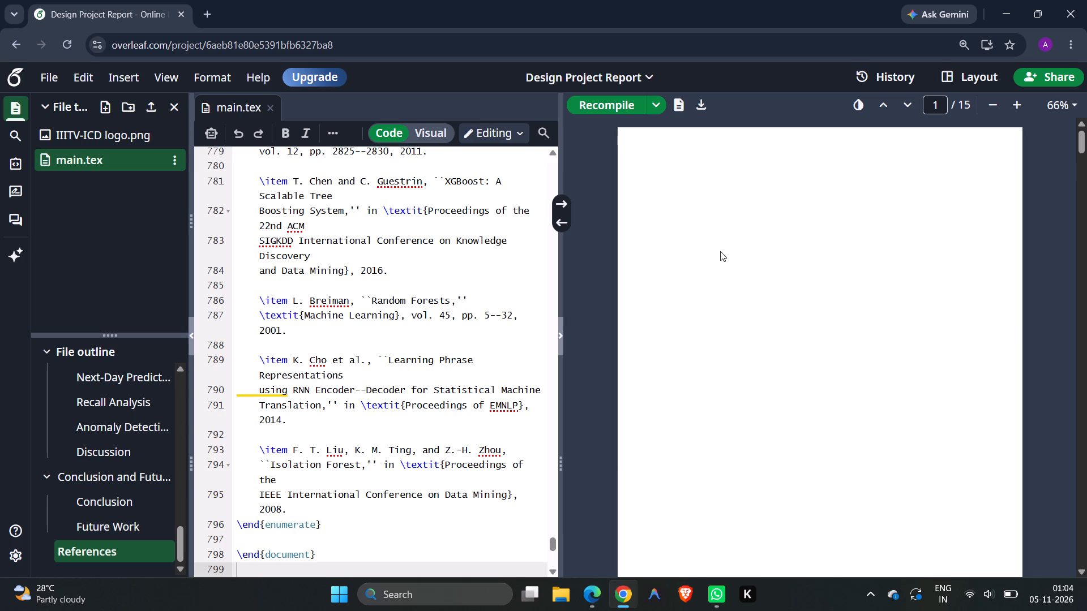
pyautogui.scroll(3, 720, 251)
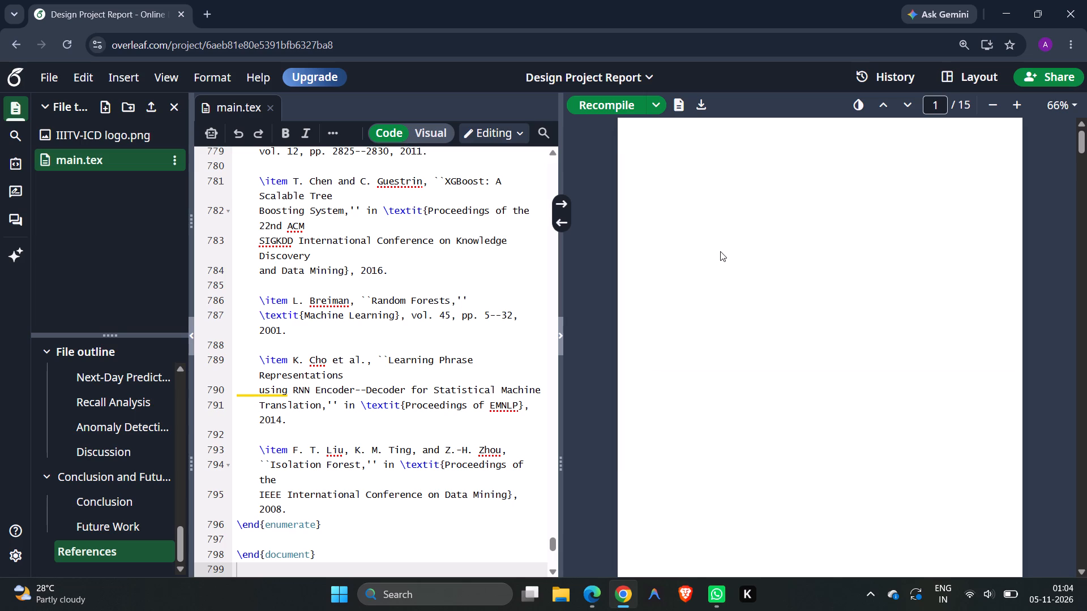
pyautogui.scroll(2, 720, 251)
pyautogui.scroll(-3, 720, 251)
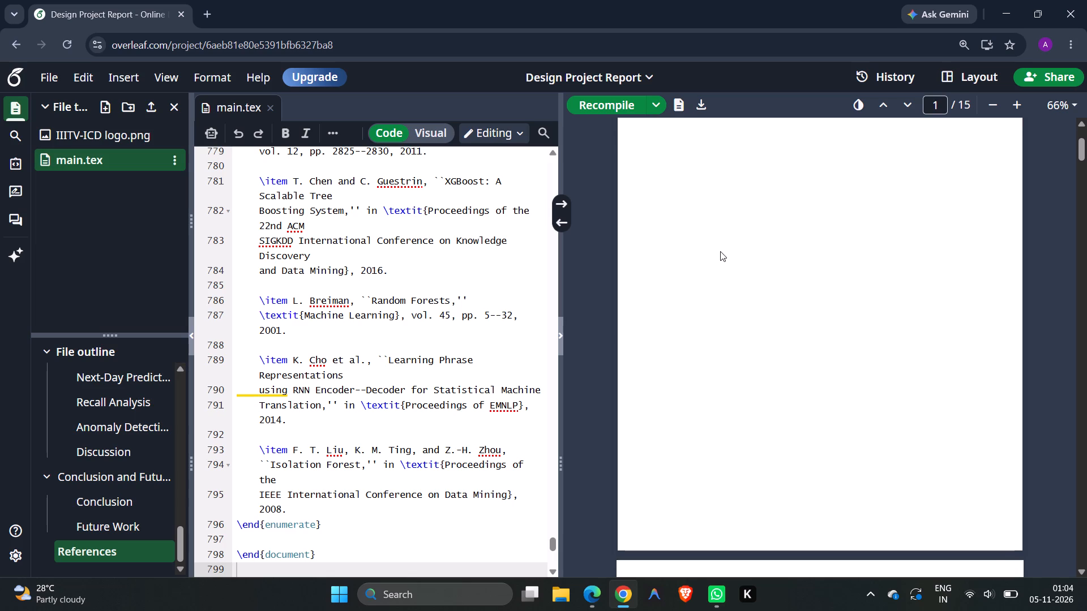
pyautogui.scroll(-4, 720, 251)
pyautogui.scroll(11, 720, 251)
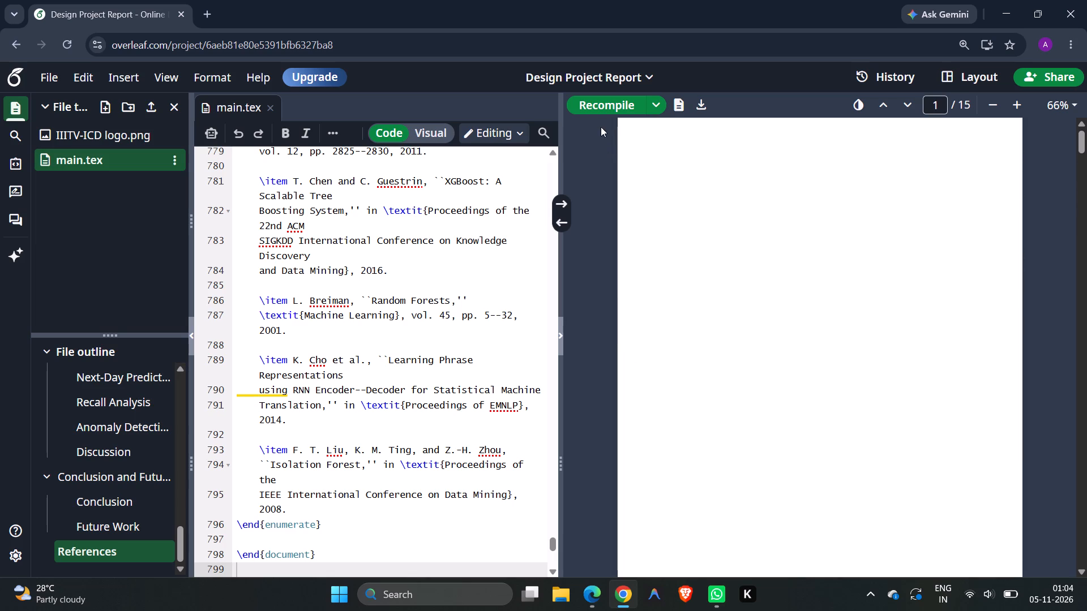
# Recompile the report once more and check its first three pages in the PDF preview.
pyautogui.click(602, 109)
pyautogui.scroll(1, 414, 236)
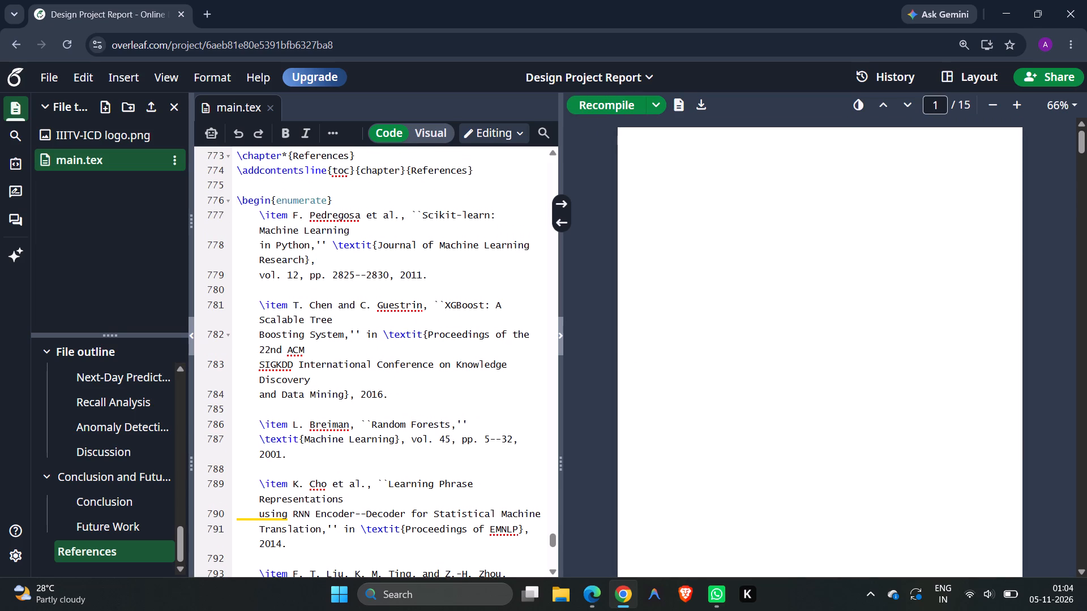
pyautogui.scroll(3, 754, 266)
pyautogui.scroll(-14, 754, 266)
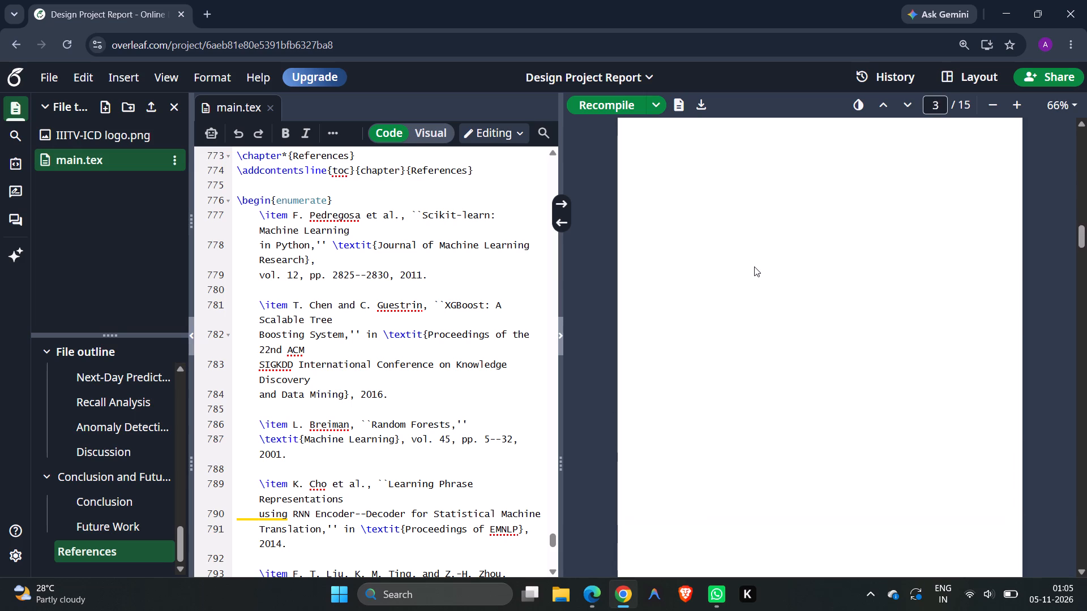
# Skim the compiled report PDF from its last page back to the first page to check that the content is rendered.
pyautogui.scroll(-13, 754, 266)
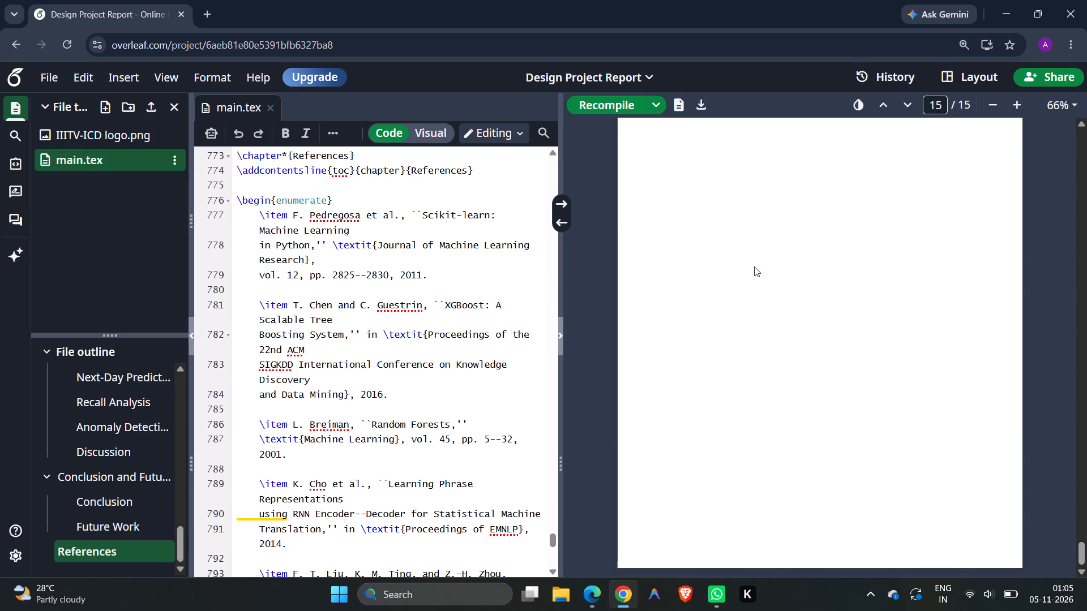
pyautogui.scroll(14, 754, 266)
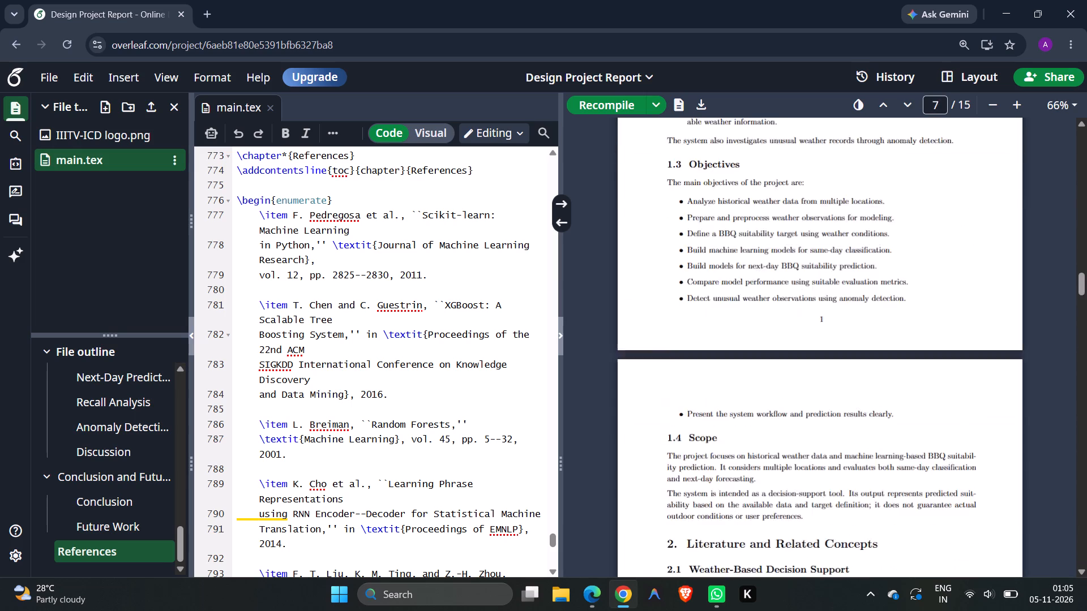
pyautogui.scroll(10, 754, 266)
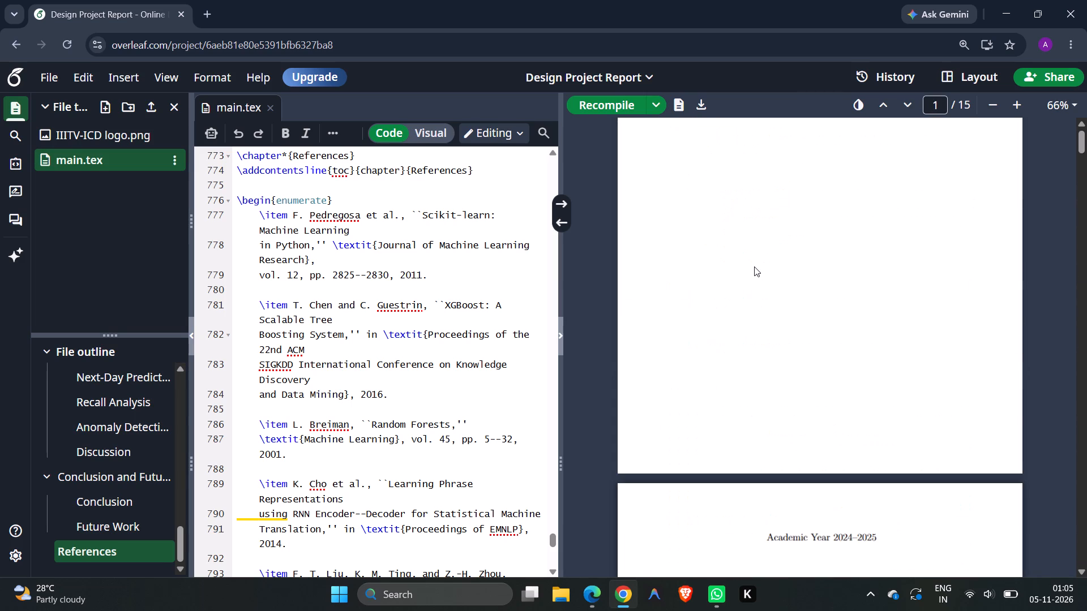
# Review the report's front matter in the PDF preview, from the title pages through the abstract, contents and list of figures.
pyautogui.scroll(-7, 754, 266)
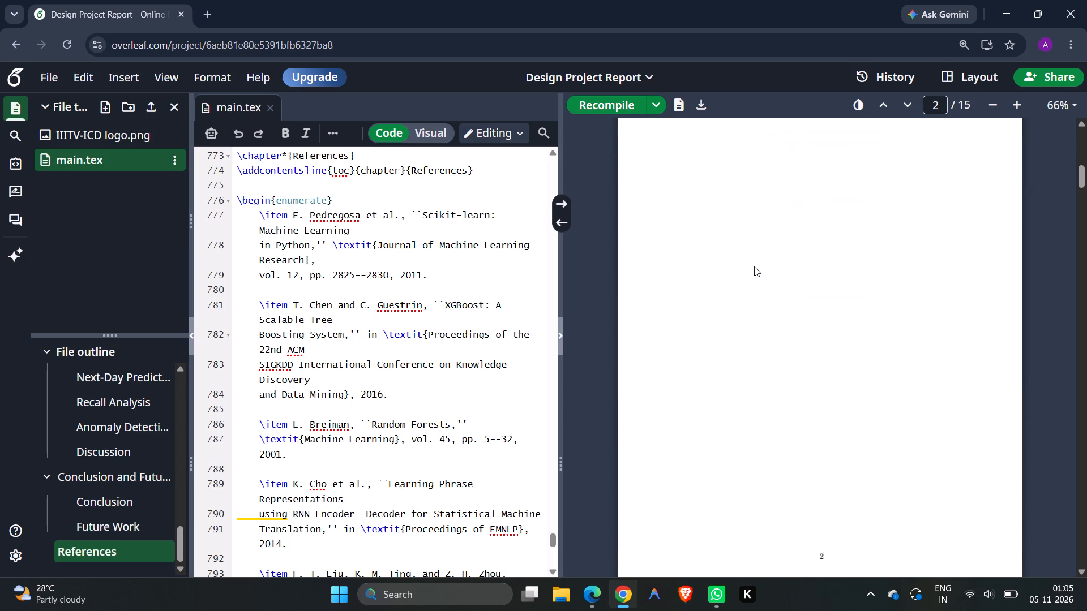
pyautogui.scroll(-3, 754, 266)
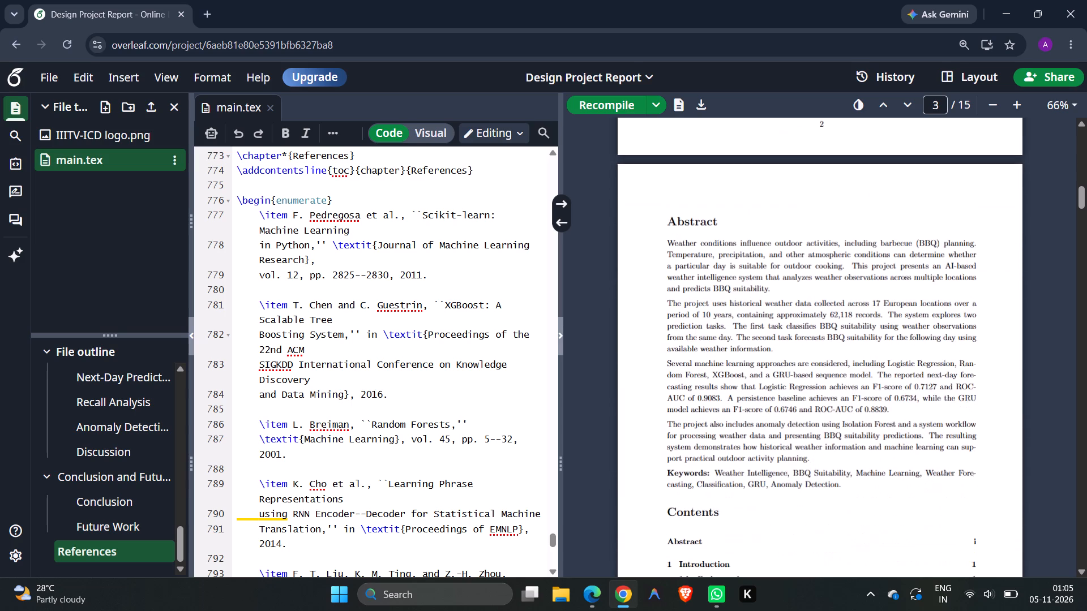
pyautogui.scroll(-4, 754, 266)
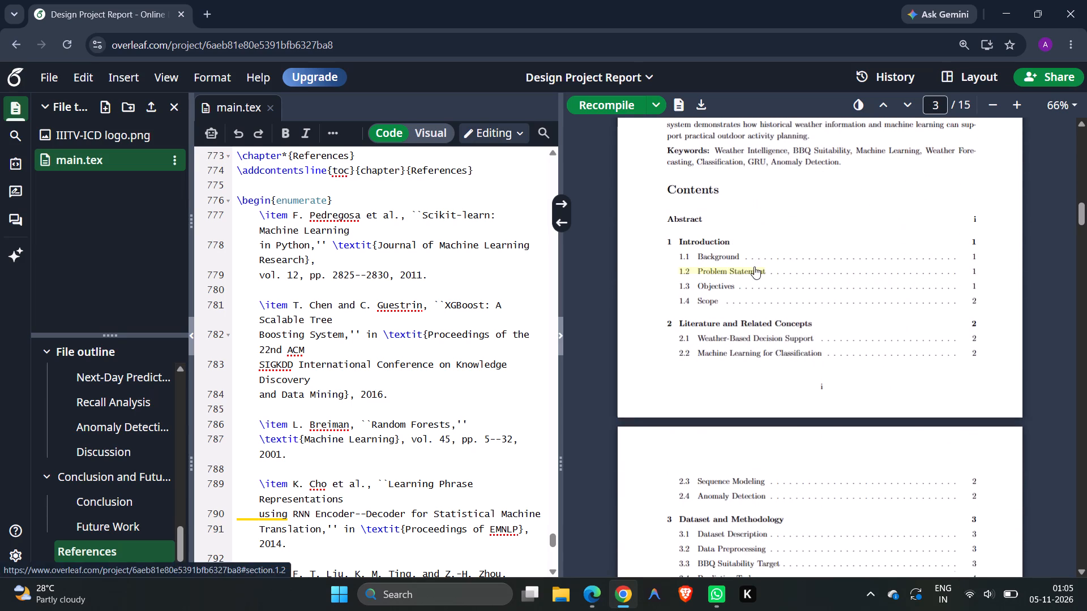
pyautogui.scroll(-6, 754, 266)
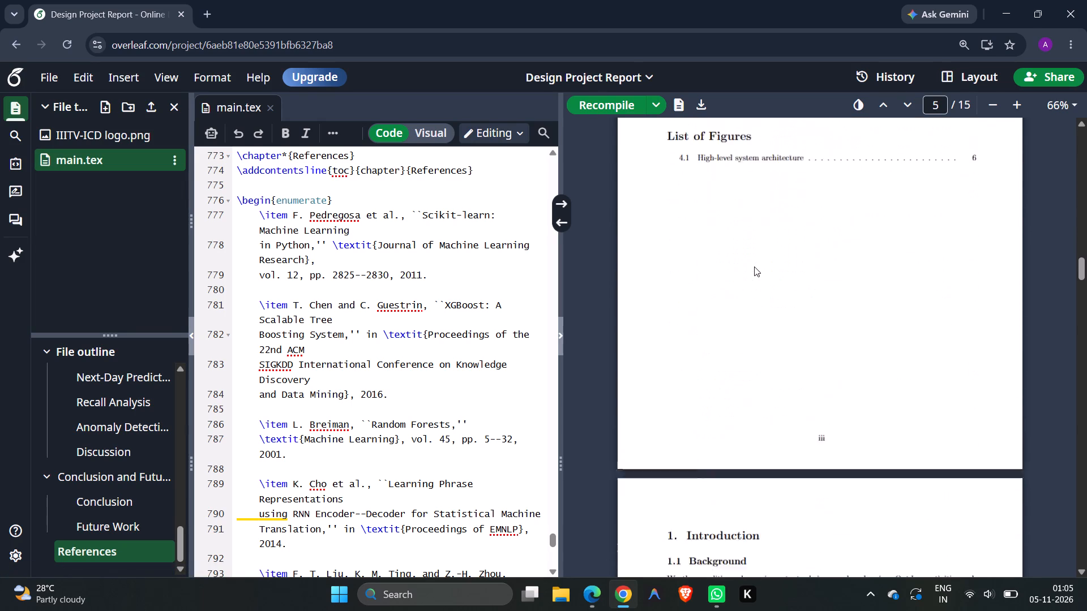
# Read through the introduction, literature, and dataset and methodology chapters in the PDF preview.
pyautogui.scroll(-7, 754, 266)
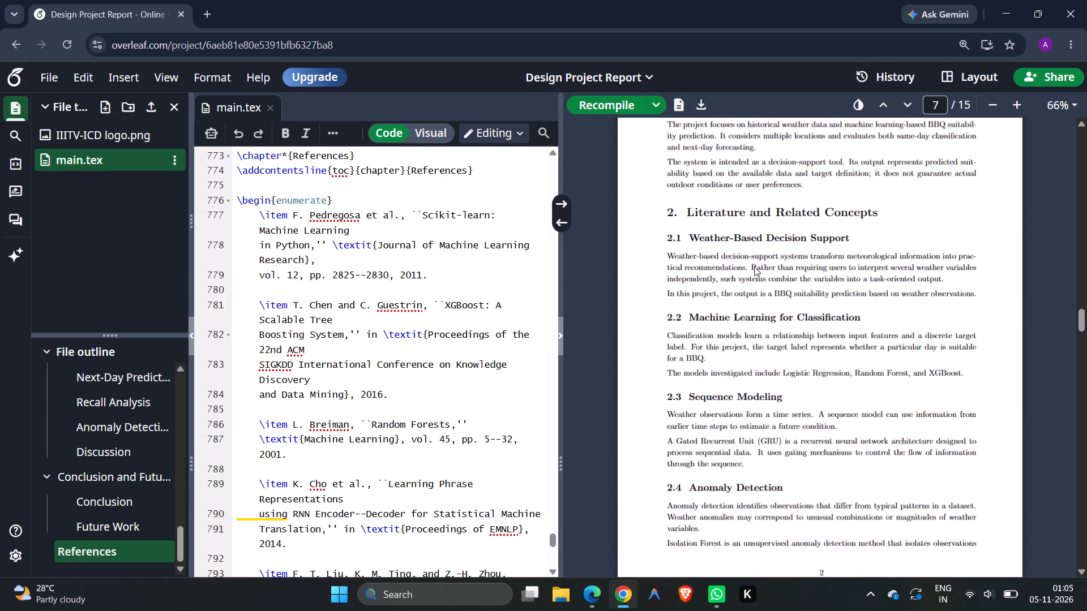
pyautogui.scroll(-5, 754, 266)
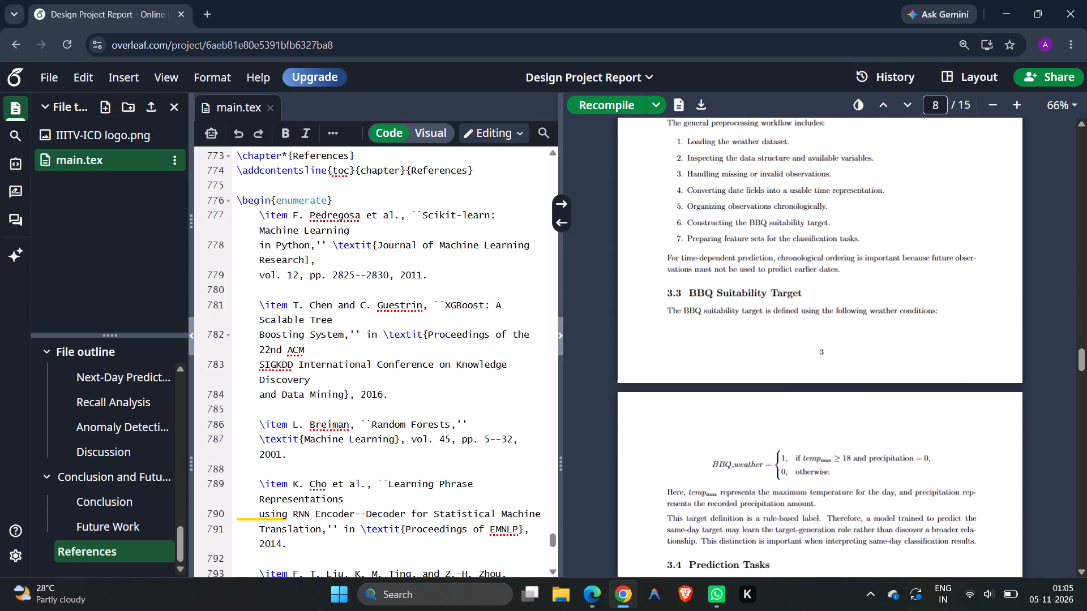
pyautogui.scroll(-5, 754, 266)
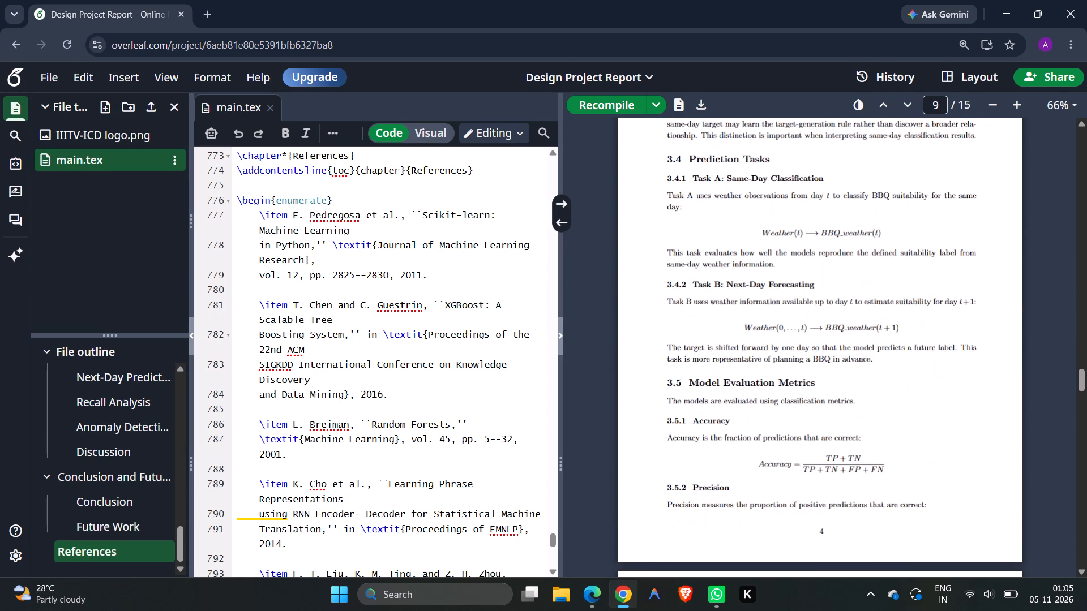
pyautogui.scroll(-3, 754, 266)
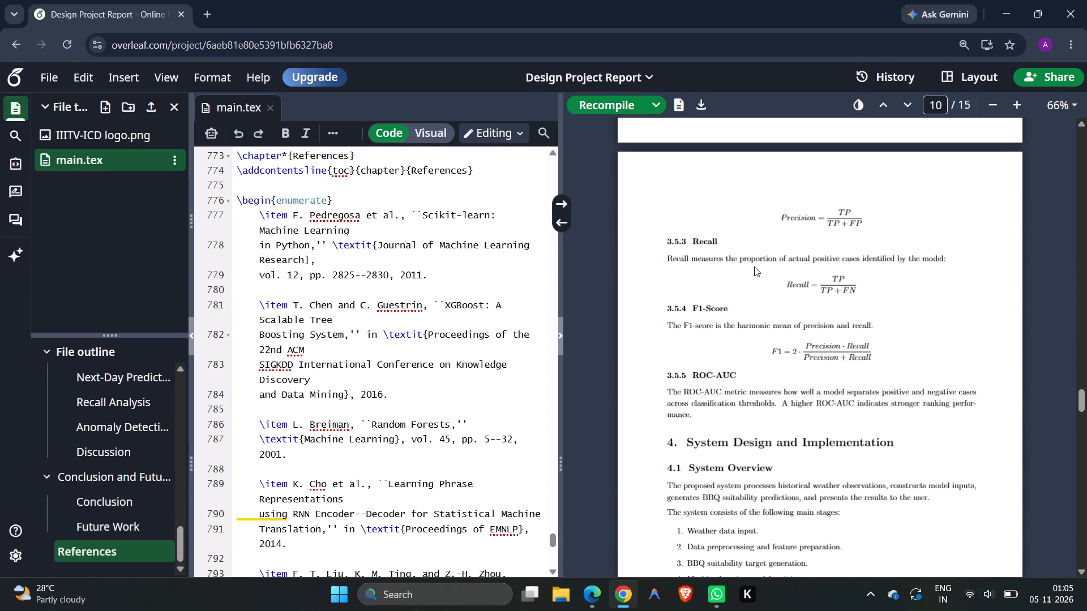
# Review the system design, results, conclusion and references chapters through the end of the PDF.
pyautogui.scroll(-6, 754, 266)
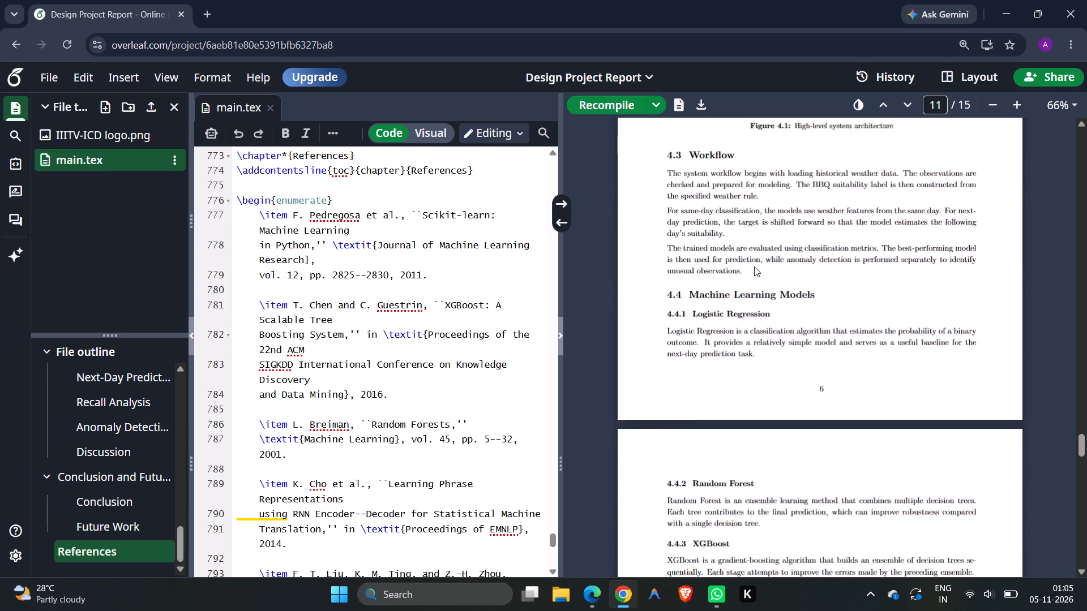
pyautogui.scroll(-5, 754, 266)
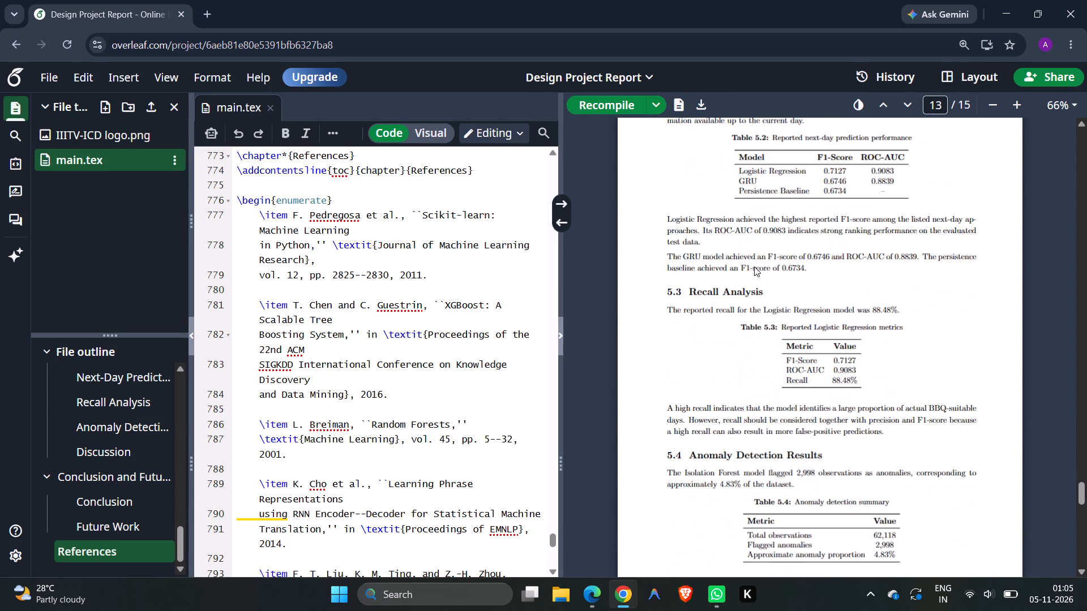
pyautogui.scroll(-3, 754, 266)
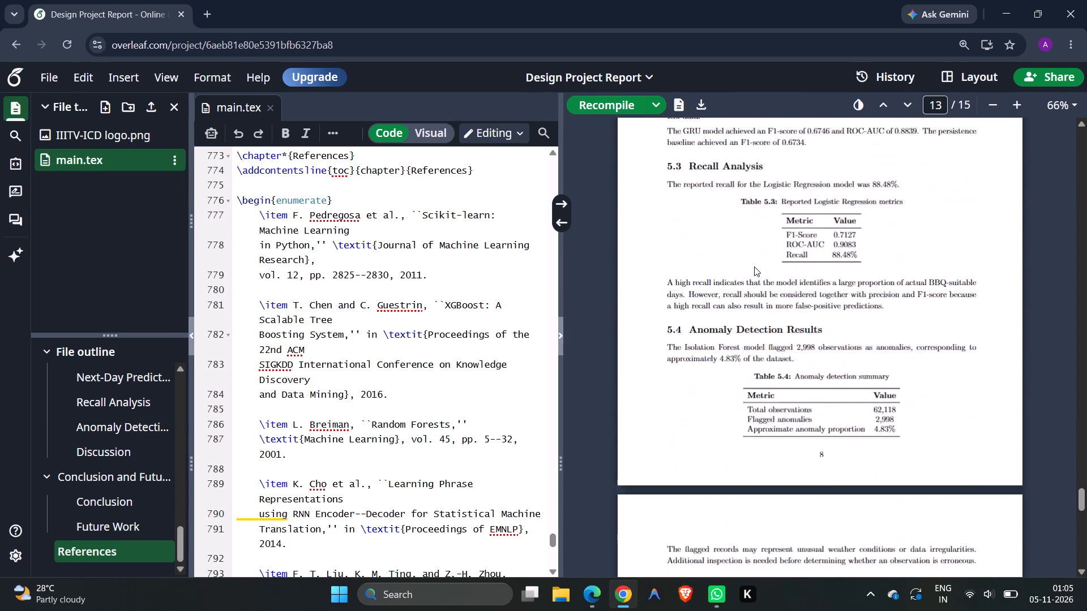
pyautogui.scroll(-6, 754, 266)
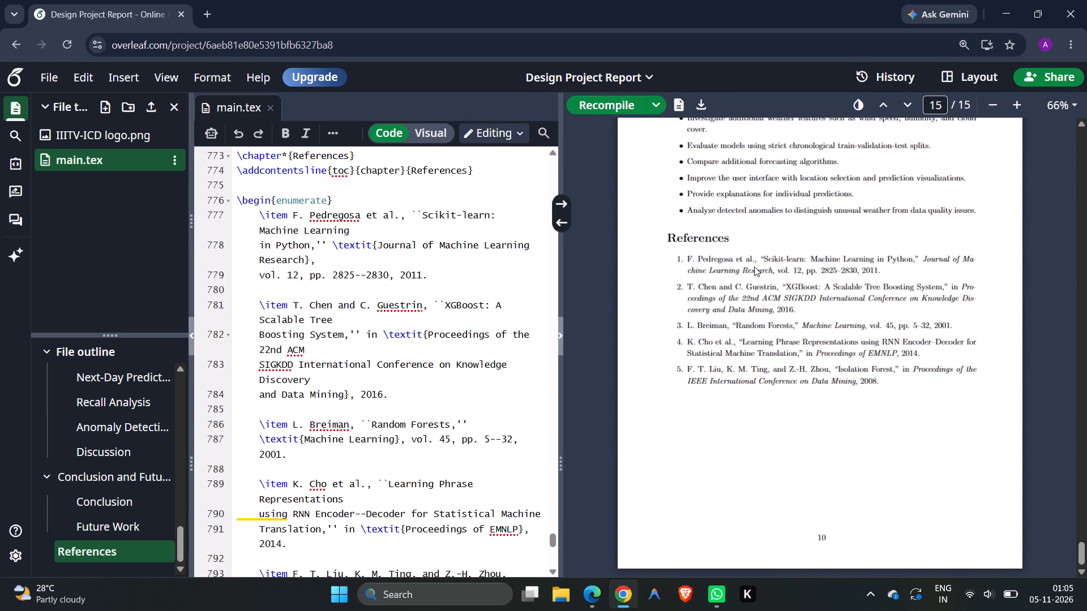
pyautogui.scroll(-2, 754, 266)
# Return to the first page of the PDF preview and recompile the report.
pyautogui.scroll(13, 754, 266)
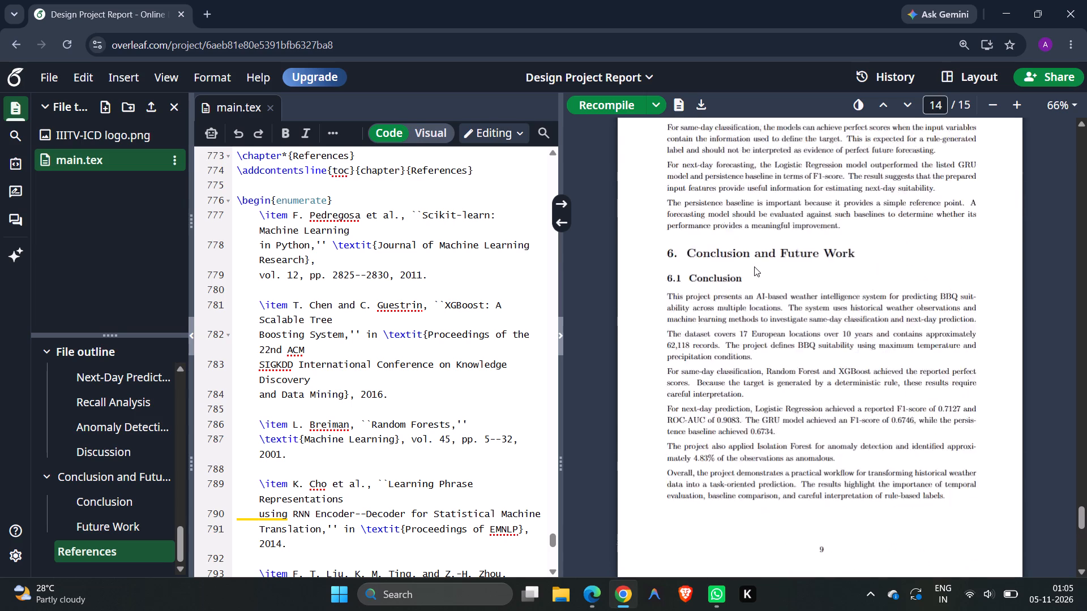
pyautogui.scroll(19, 754, 266)
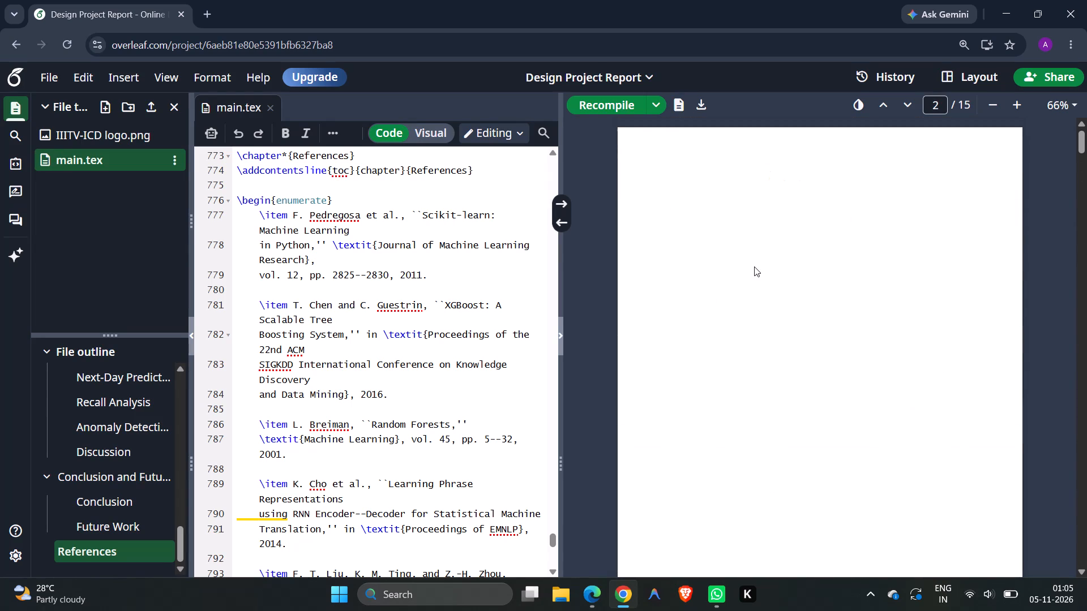
pyautogui.scroll(3, 754, 266)
pyautogui.click(605, 103)
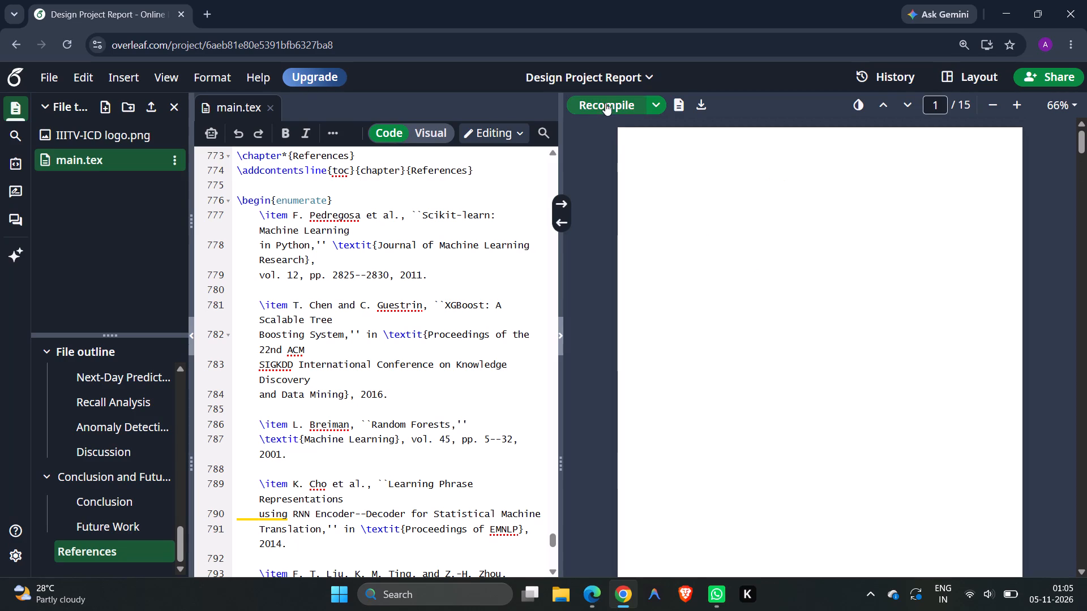
# Examine the preamble and title page code in main.tex, including the college logo block.
pyautogui.scroll(20, 405, 215)
pyautogui.scroll(7, 405, 215)
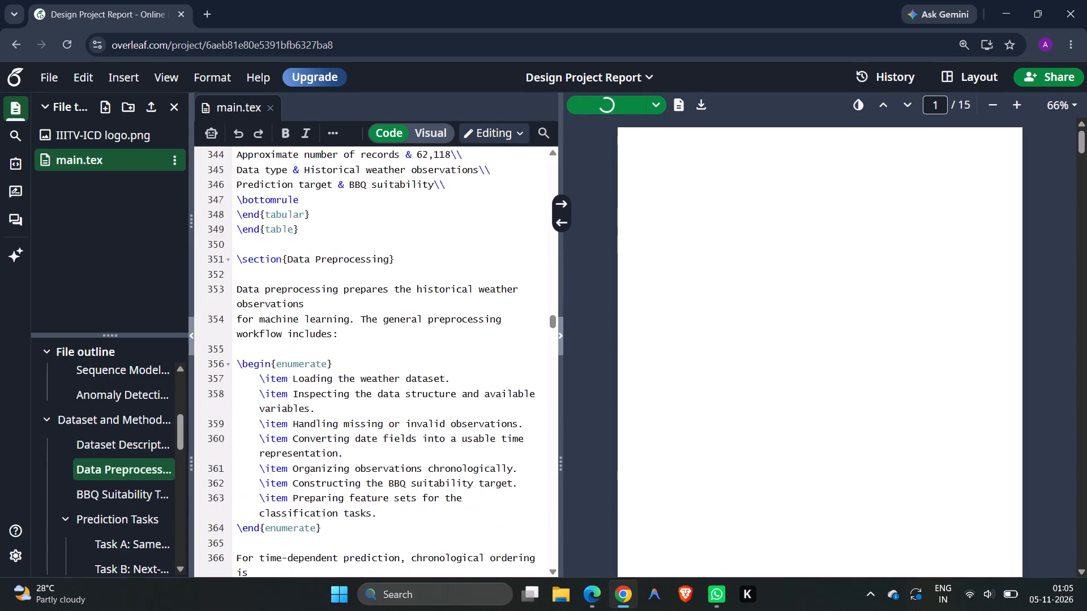
pyautogui.scroll(18, 405, 215)
pyautogui.scroll(-4, 405, 215)
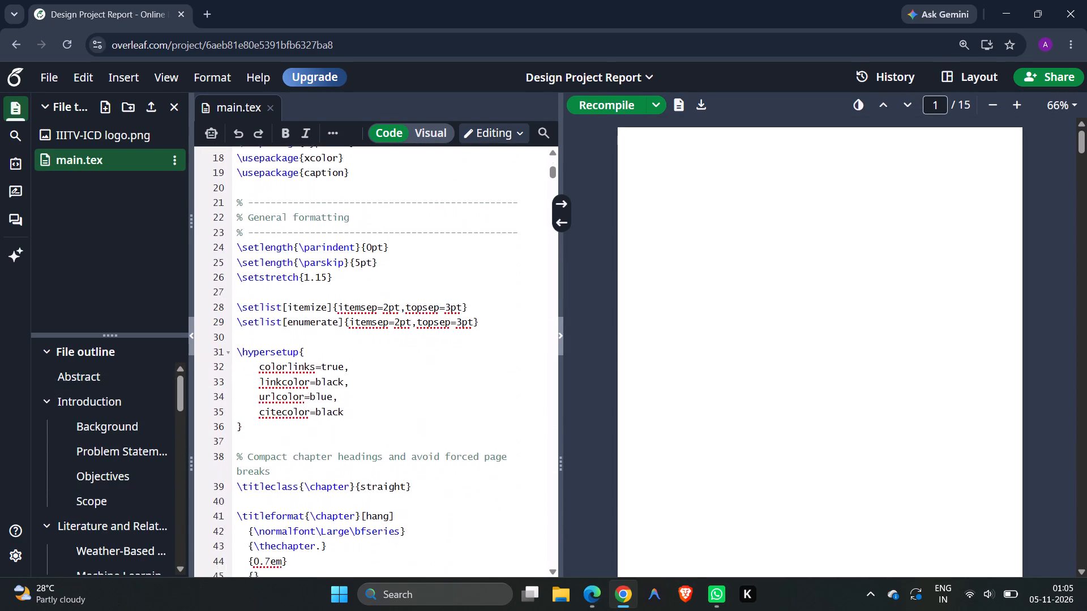
pyautogui.scroll(-4, 405, 215)
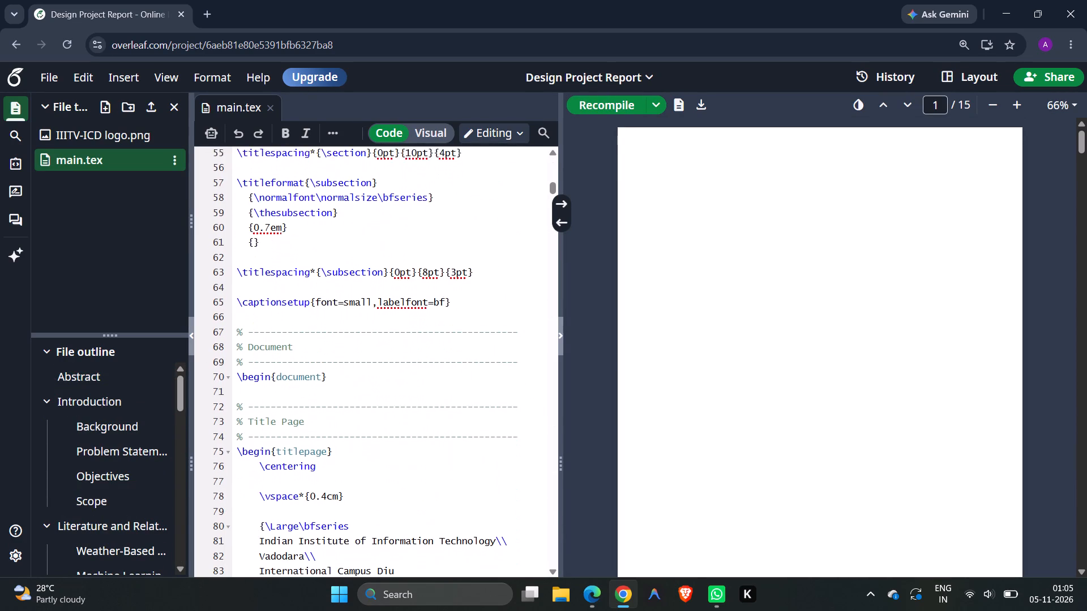
pyautogui.scroll(-3, 405, 215)
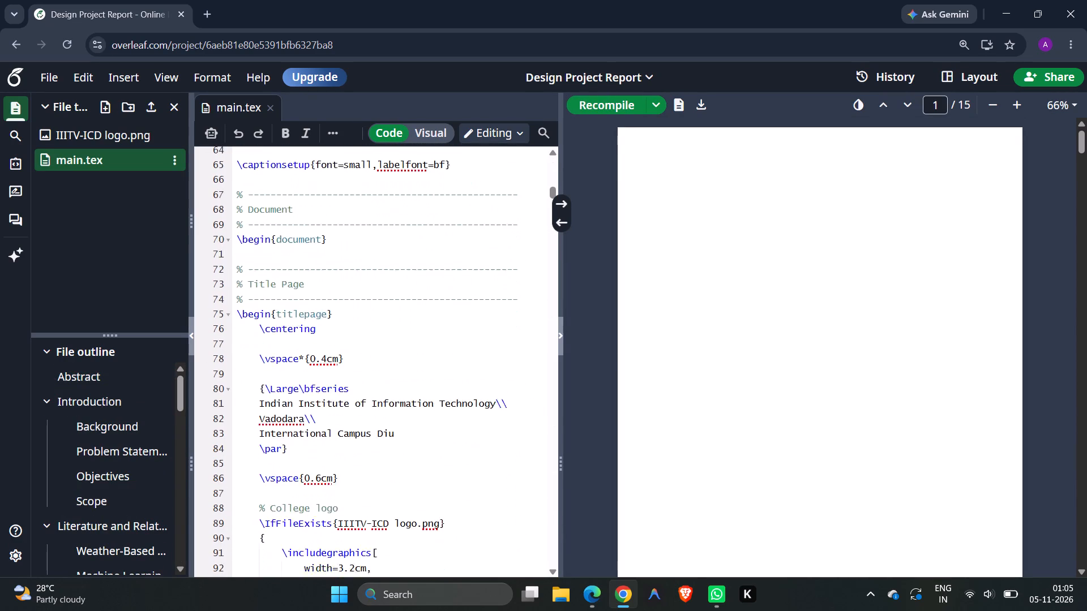
pyautogui.scroll(-2, 722, 327)
# Check the first two pages of the recompiled PDF for the title page content.
pyautogui.scroll(-3, 722, 327)
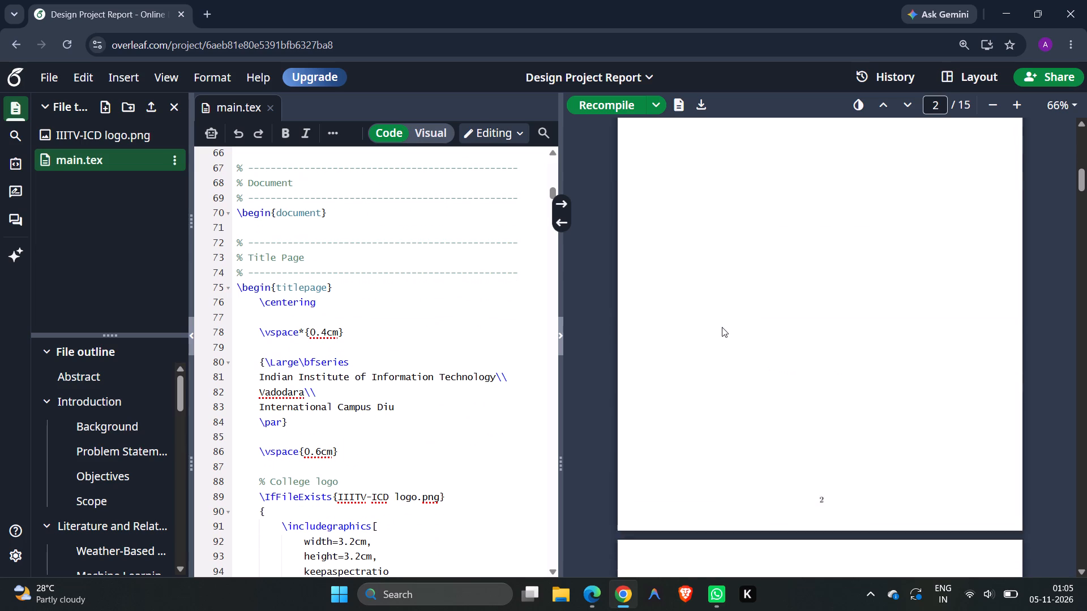
pyautogui.scroll(-2, 722, 327)
pyautogui.scroll(11, 722, 327)
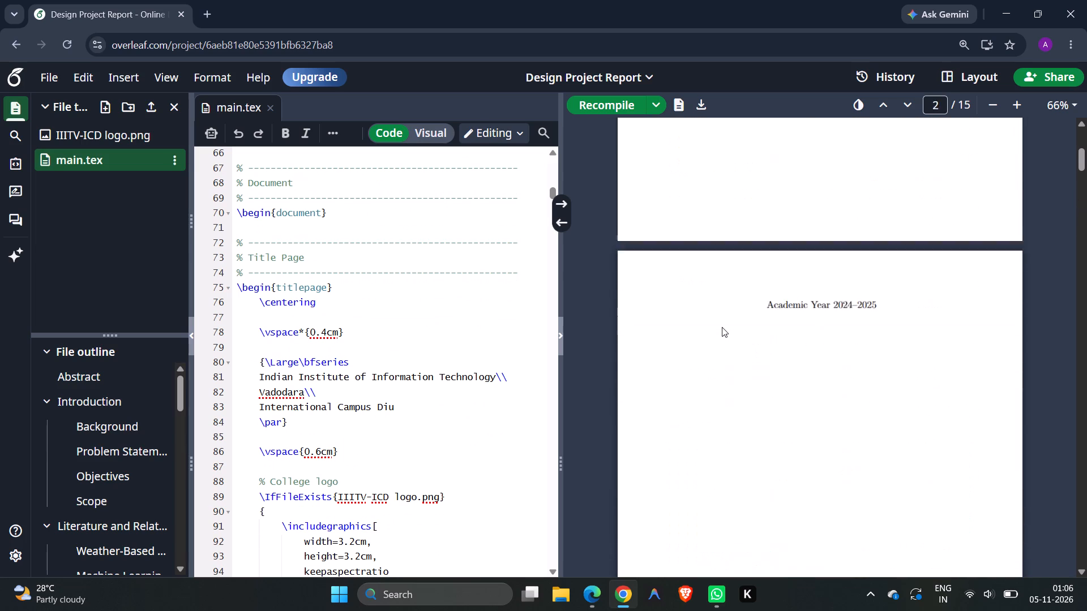
pyautogui.scroll(3, 722, 327)
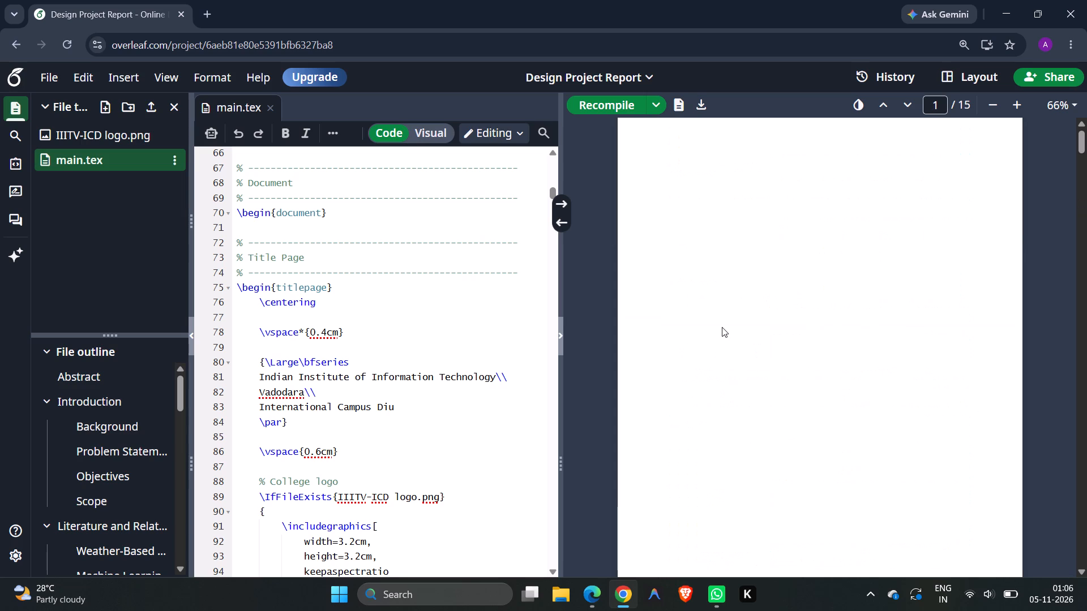
pyautogui.scroll(2, 722, 327)
# Review the recompiled PDF's abstract, contents, lists of tables and figures, and introduction chapter.
pyautogui.scroll(-6, 722, 327)
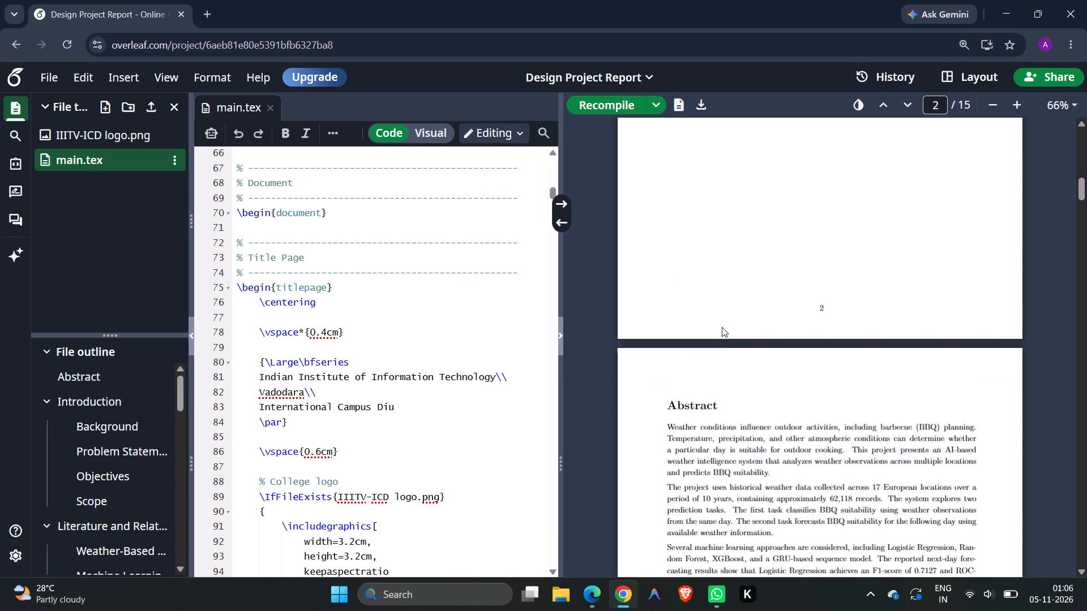
pyautogui.scroll(-1, 722, 327)
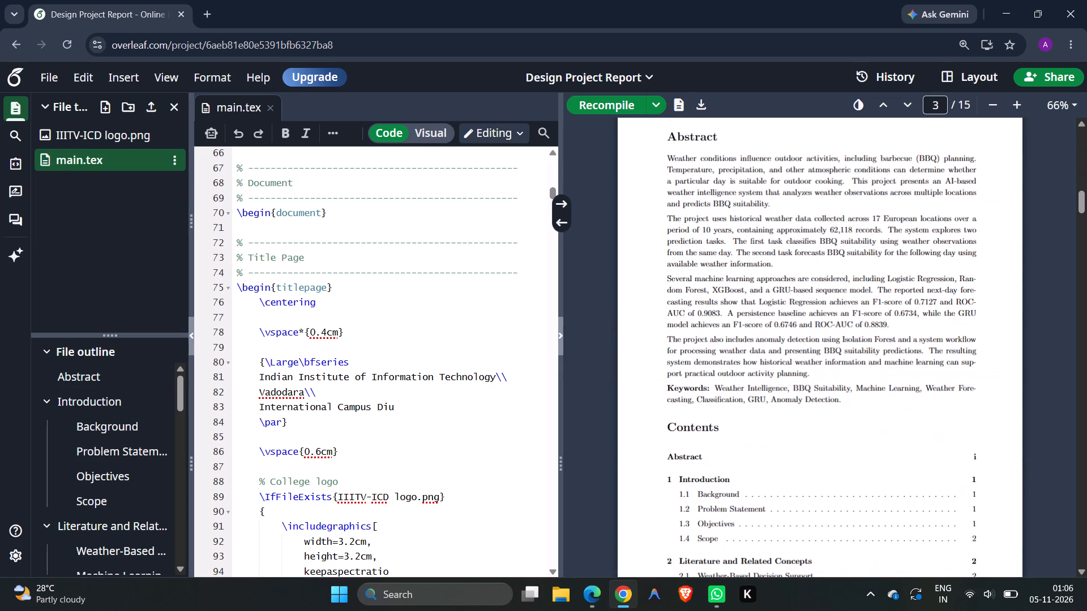
pyautogui.scroll(-3, 722, 327)
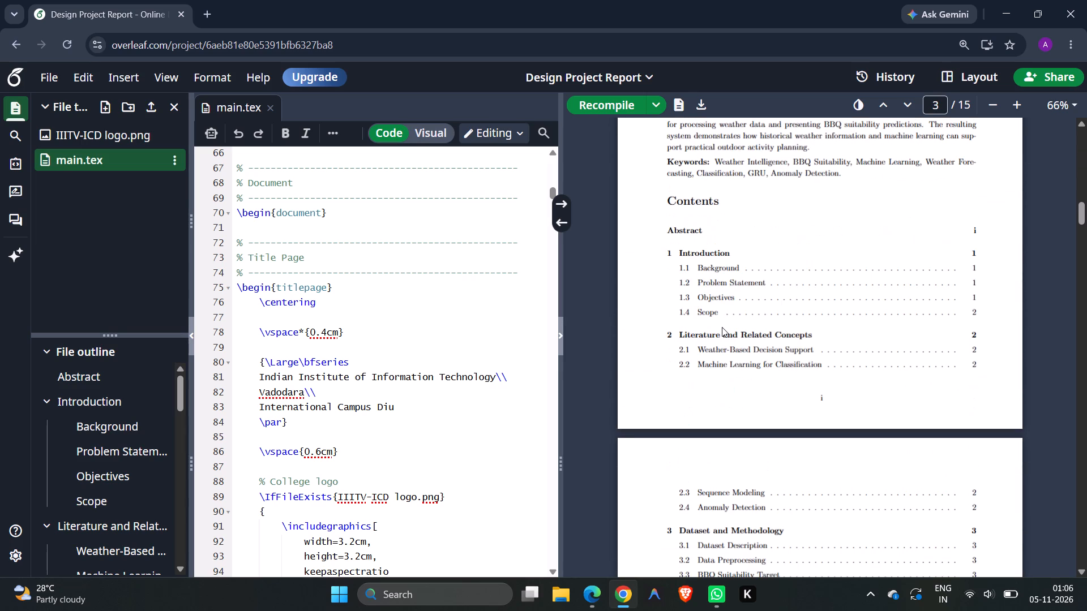
pyautogui.scroll(-1, 707, 375)
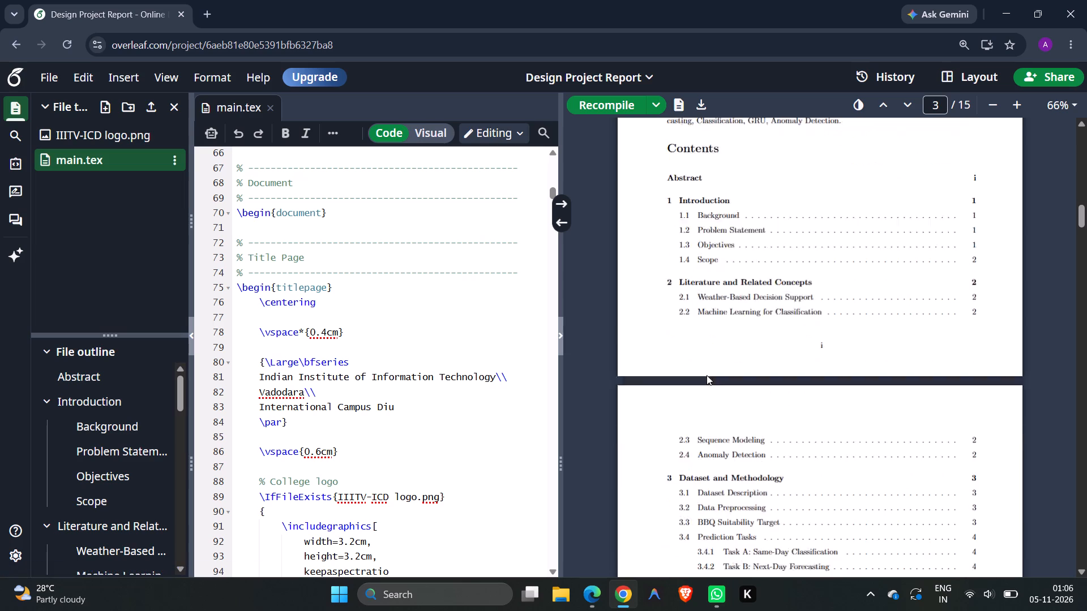
pyautogui.scroll(-4, 707, 375)
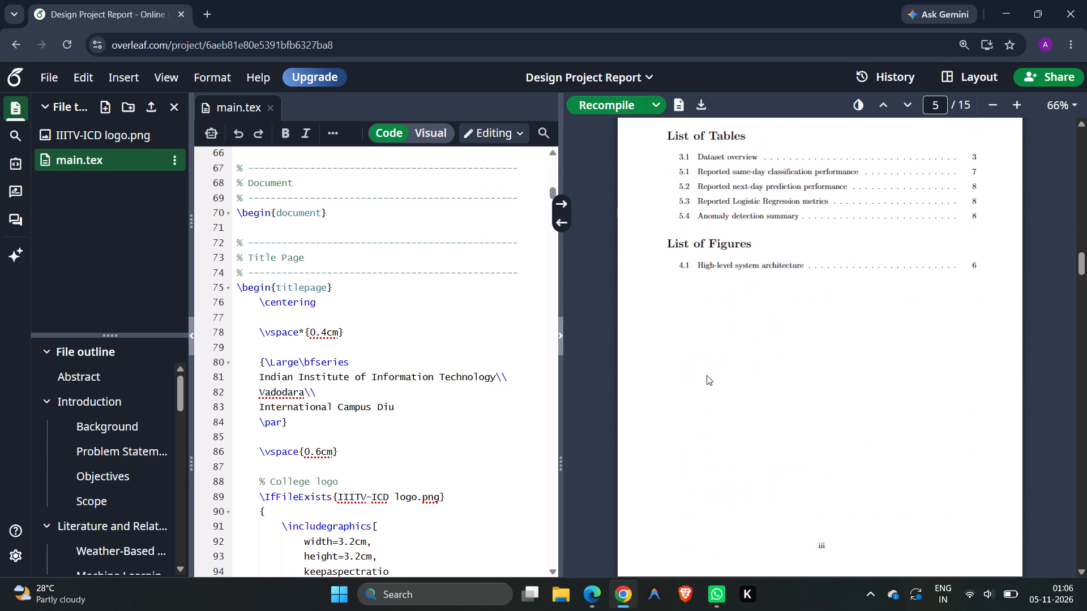
pyautogui.scroll(-1, 707, 375)
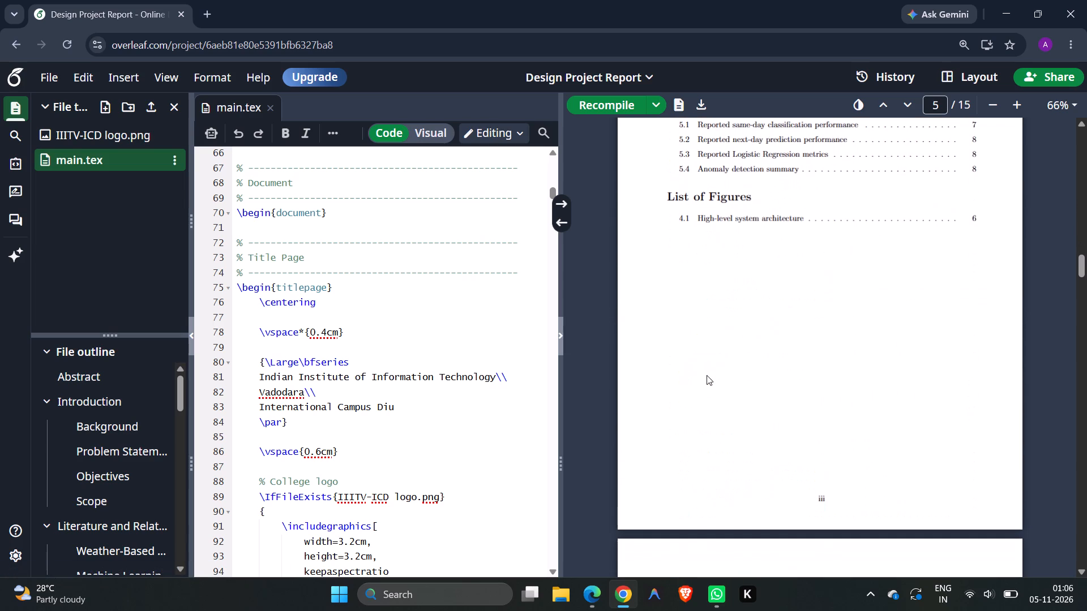
pyautogui.scroll(-6, 707, 375)
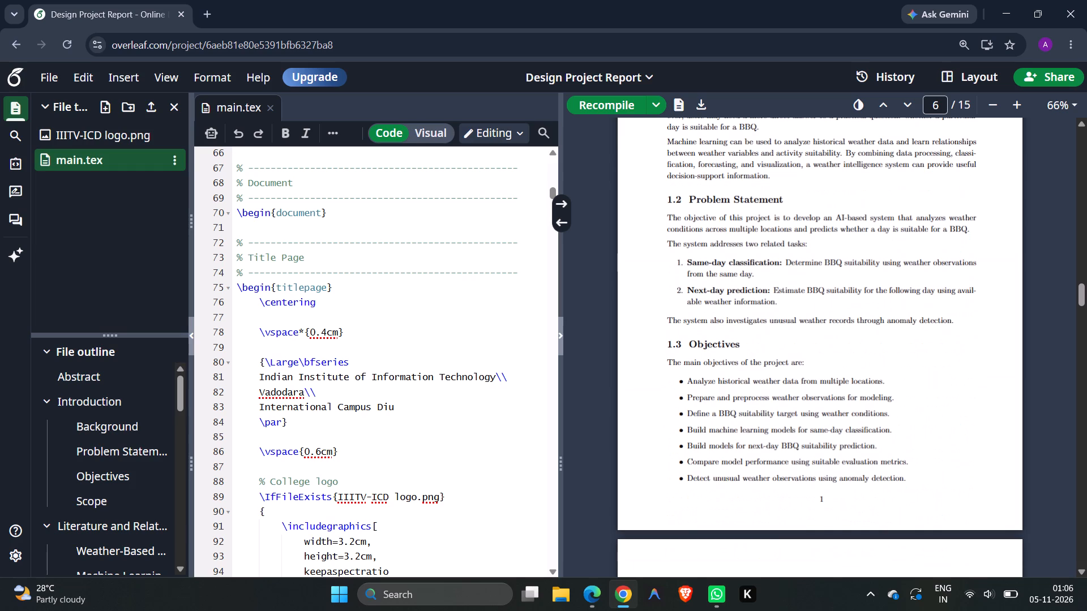
# Review the compiled PDF's problem statement, objectives, scope and the Literature and Related Concepts chapter.
pyautogui.scroll(-1, 707, 375)
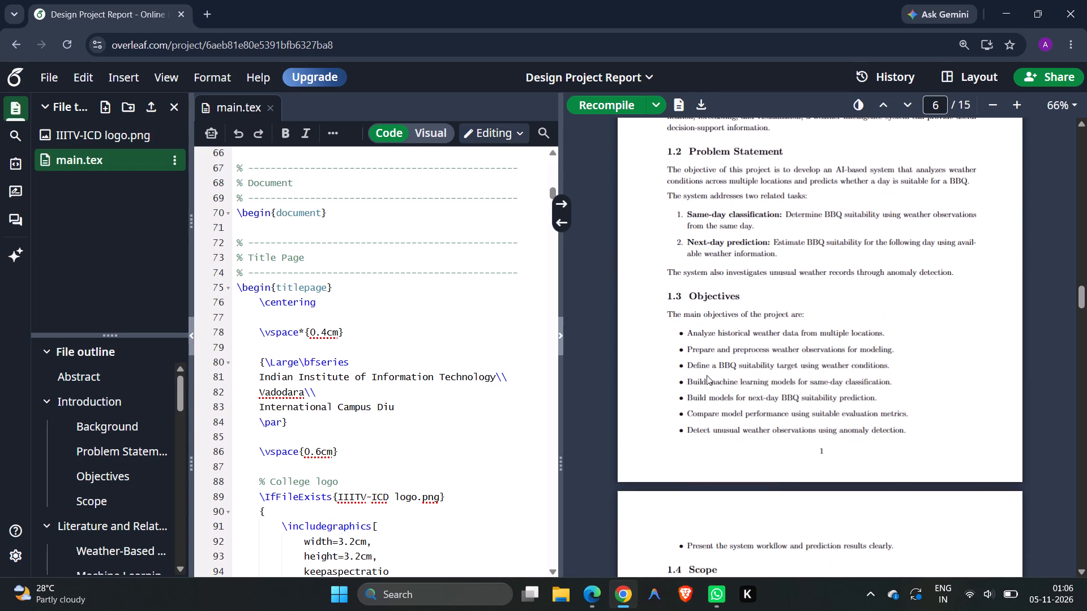
pyautogui.scroll(-3, 707, 375)
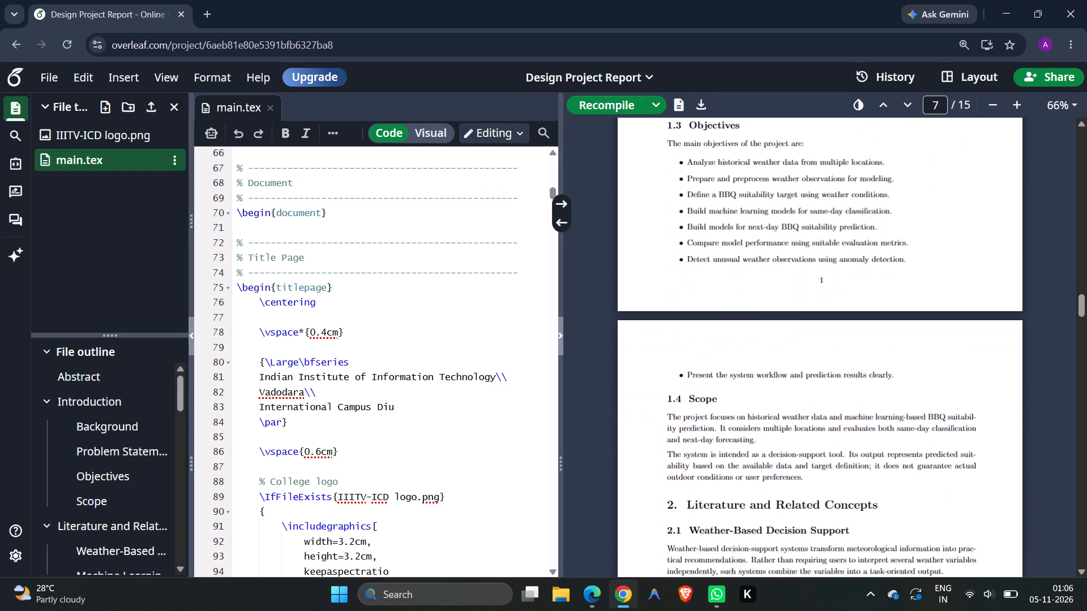
pyautogui.scroll(-4, 707, 375)
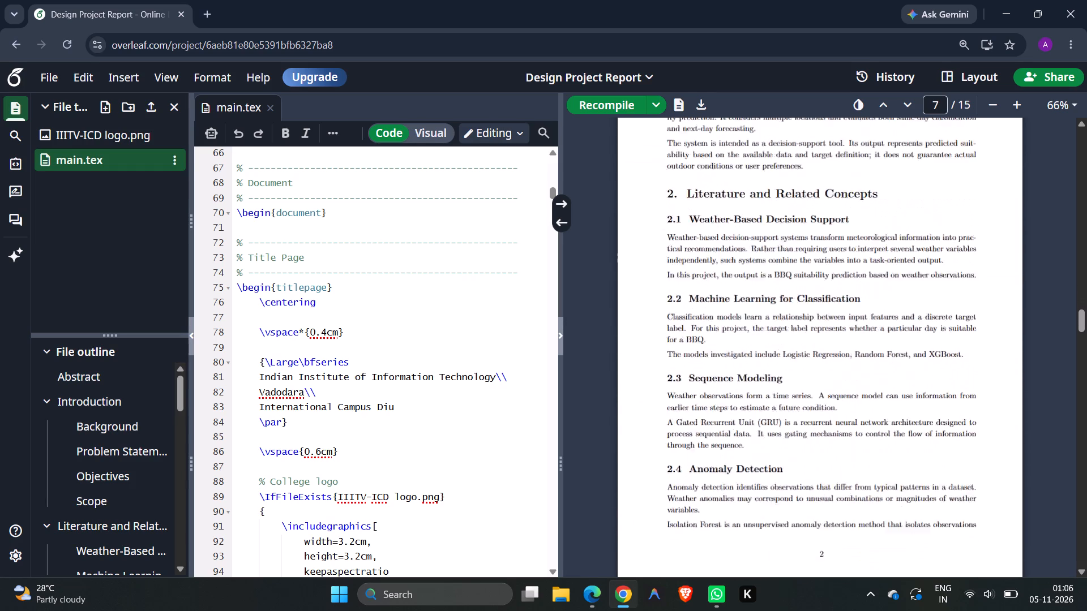
# Review the PDF's Dataset and Methodology chapter, including the prediction tasks and the model evaluation metric formulas.
pyautogui.scroll(-10, 707, 375)
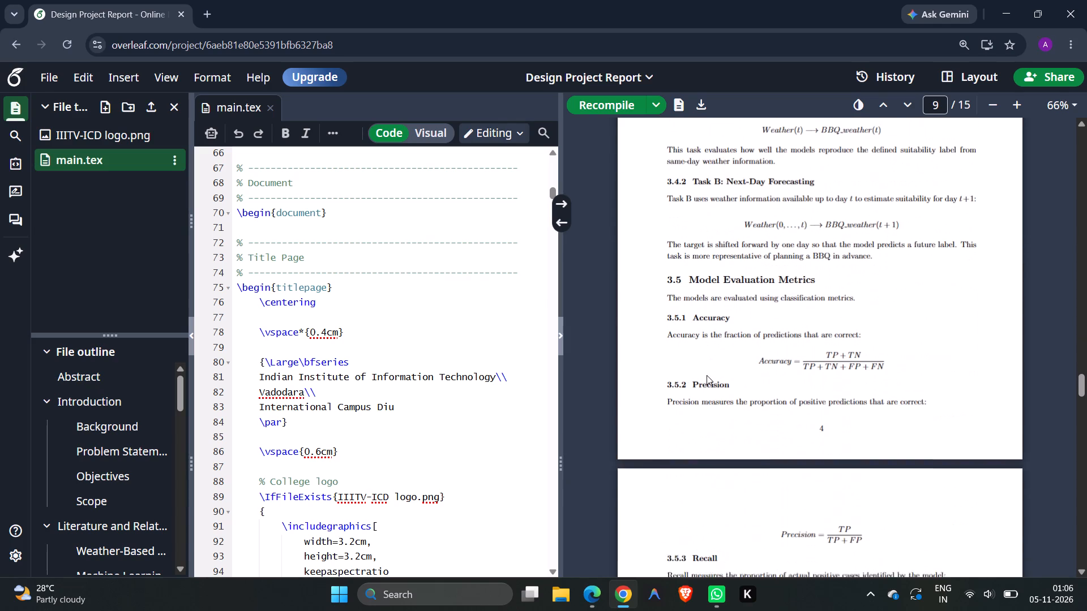
pyautogui.scroll(-5, 707, 375)
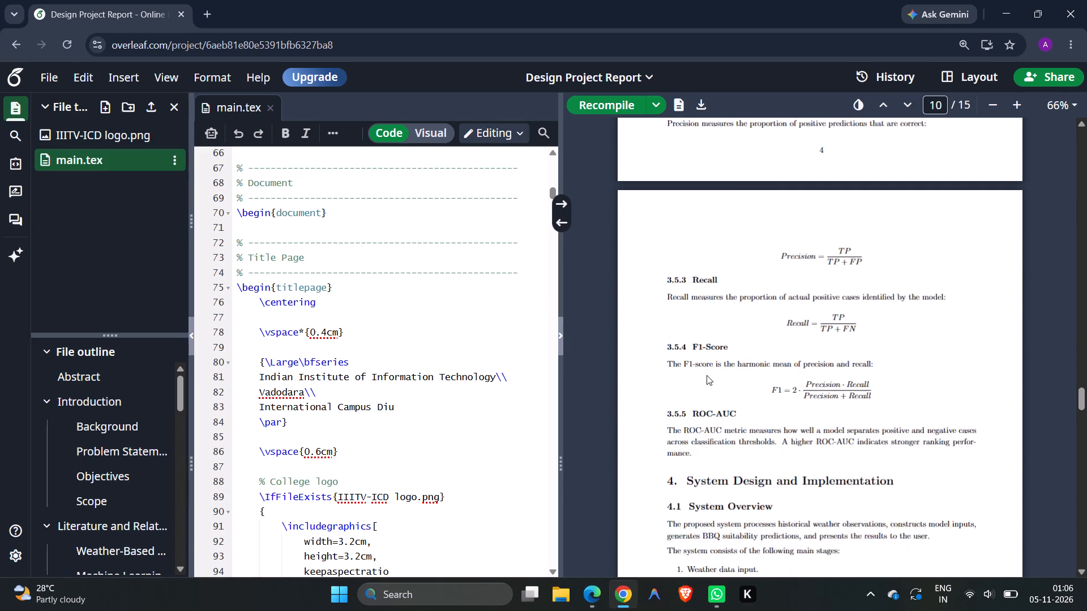
# Review the PDF's system design, results tables, conclusion and future work, through to the References on the last page.
pyautogui.scroll(-5, 707, 375)
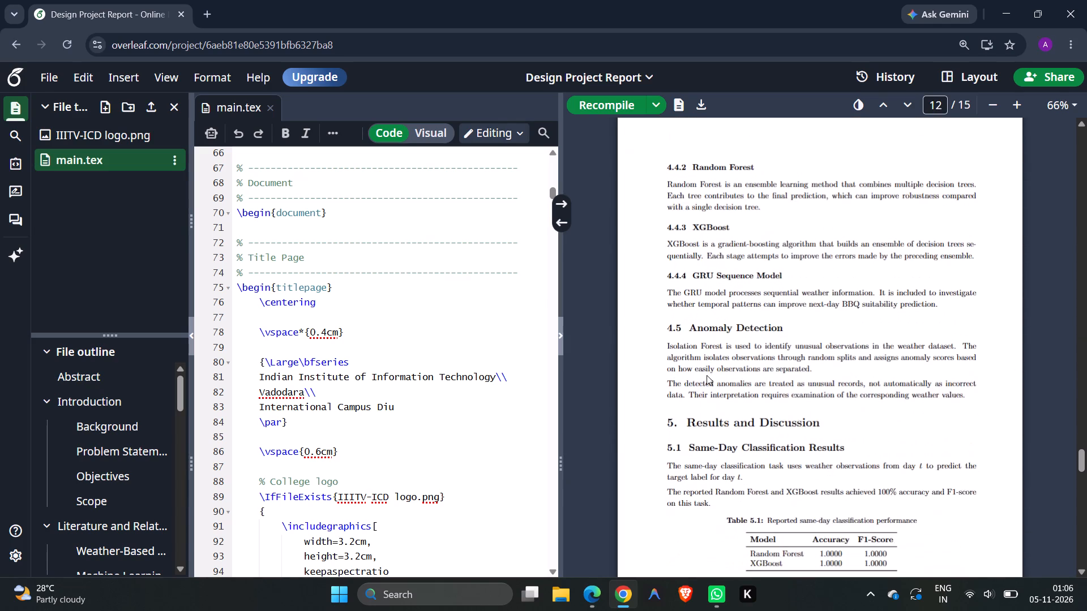
pyautogui.scroll(-4, 707, 375)
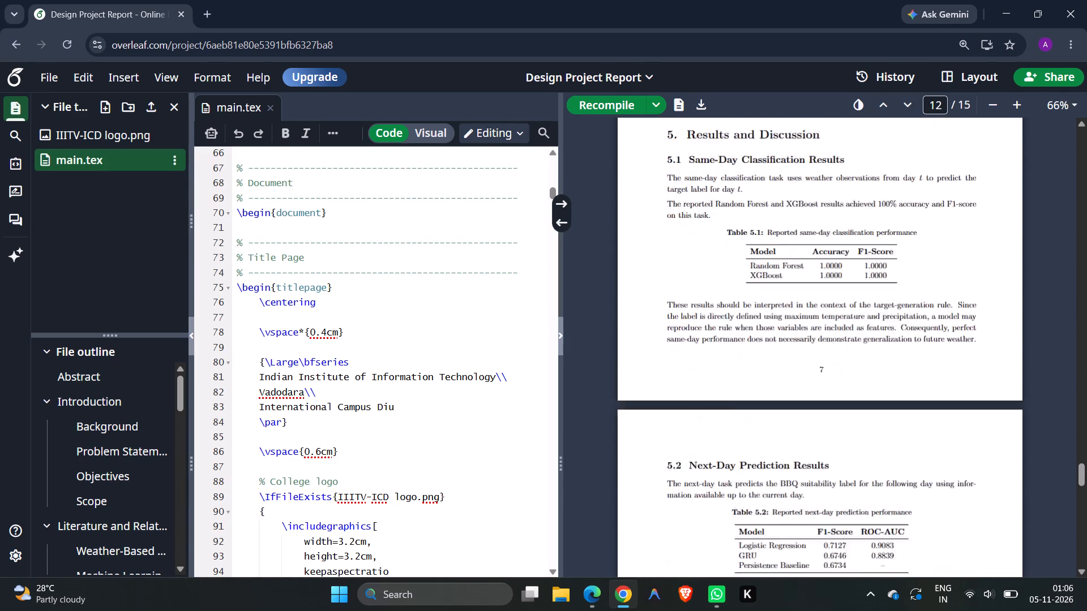
pyautogui.scroll(-4, 707, 375)
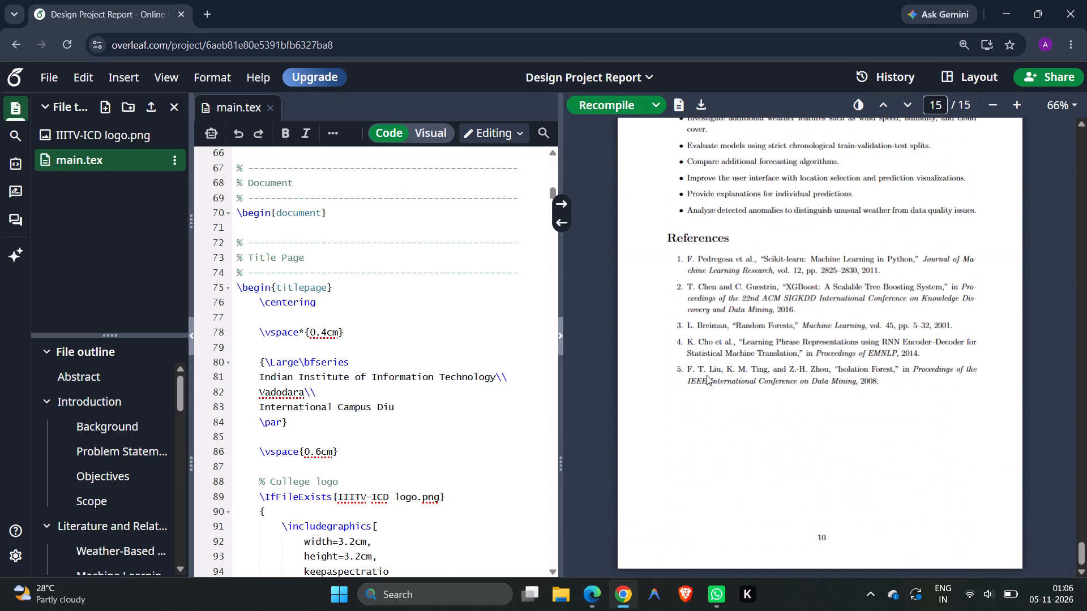
pyautogui.scroll(-1, 707, 375)
# Go back through the PDF preview from the references to the title page on page 1.
pyautogui.scroll(5, 707, 375)
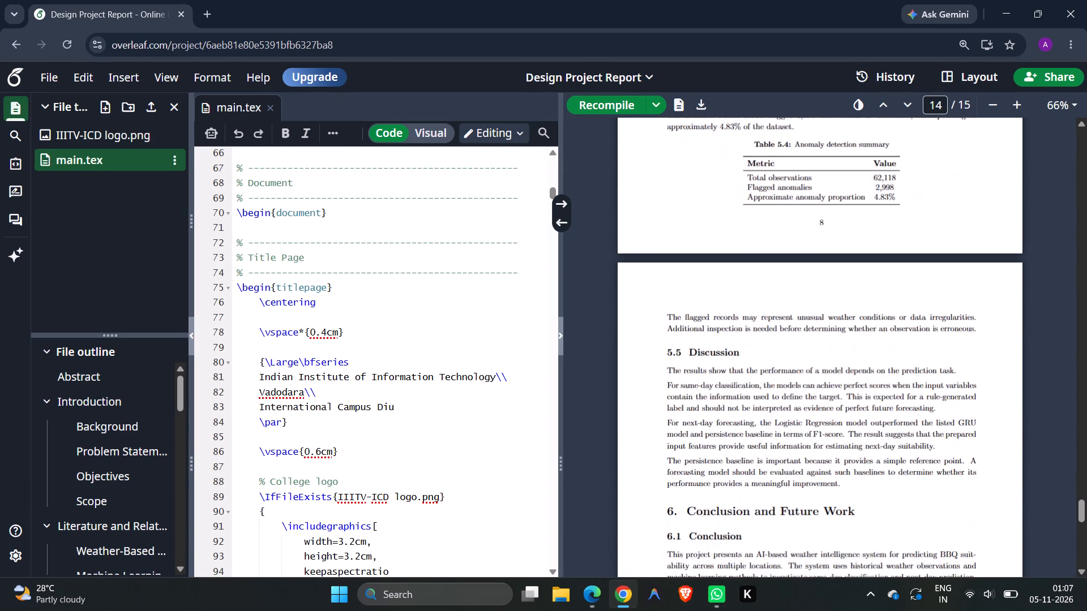
pyautogui.scroll(12, 707, 375)
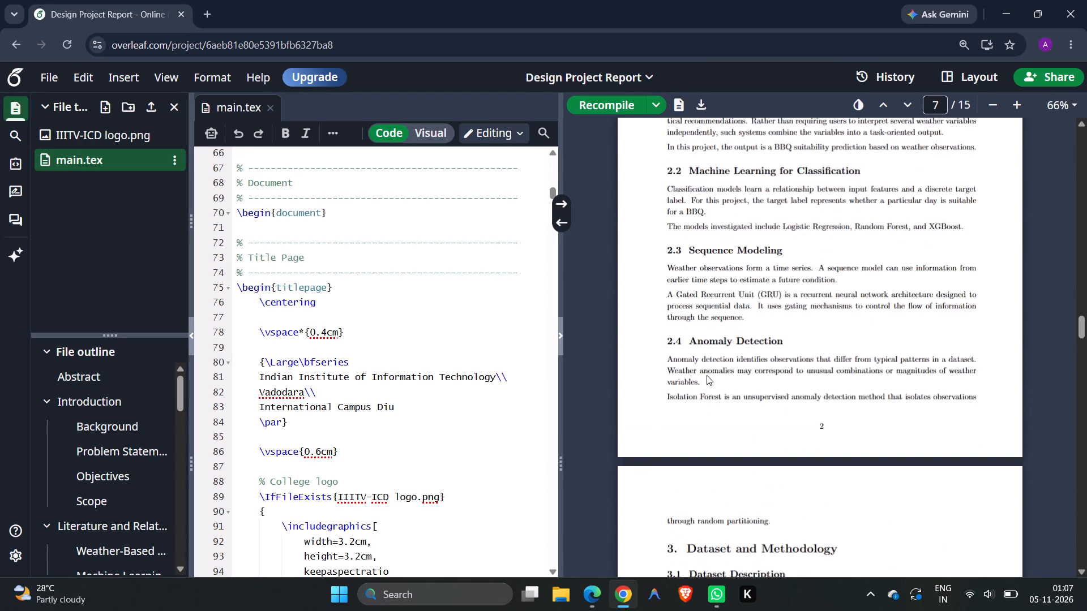
pyautogui.scroll(10, 707, 375)
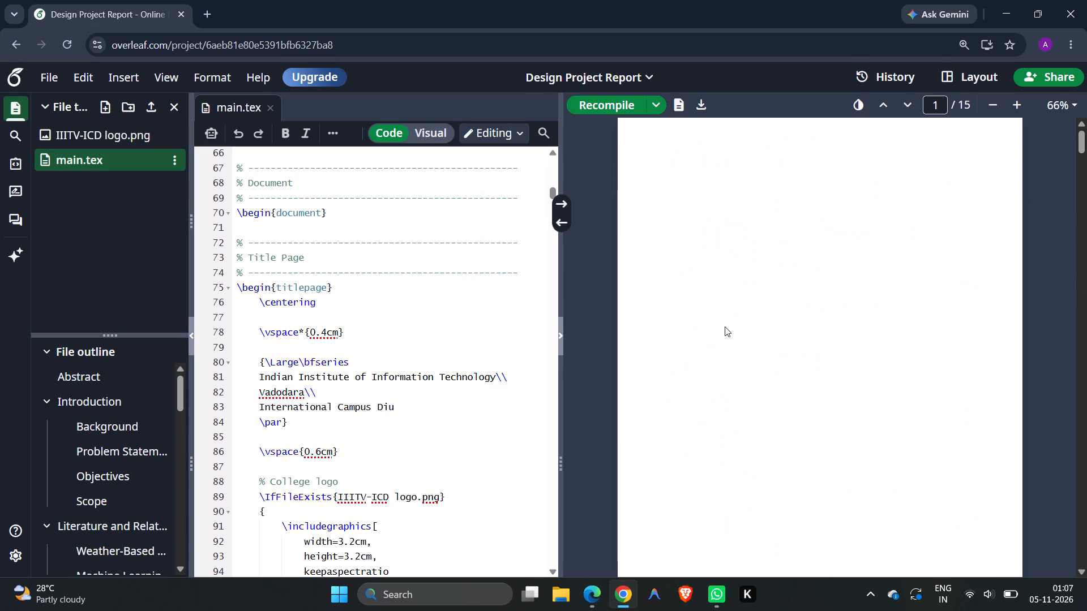
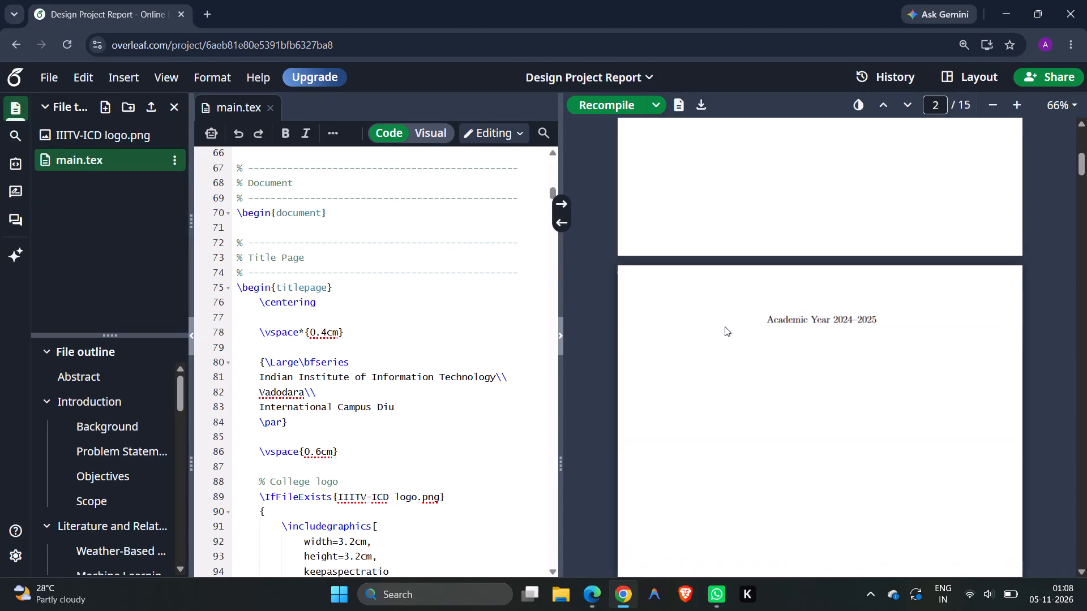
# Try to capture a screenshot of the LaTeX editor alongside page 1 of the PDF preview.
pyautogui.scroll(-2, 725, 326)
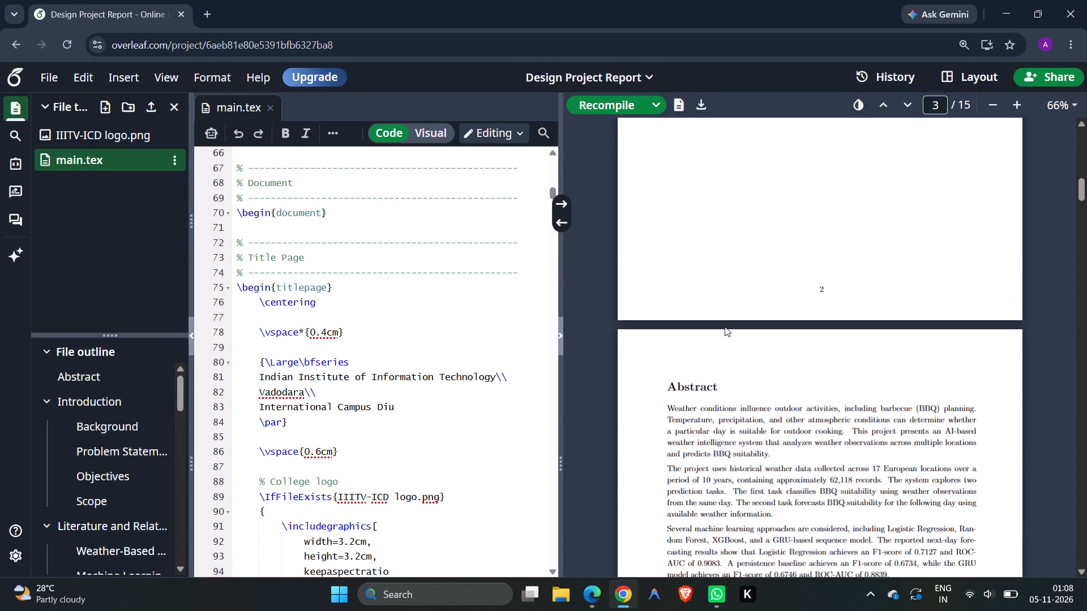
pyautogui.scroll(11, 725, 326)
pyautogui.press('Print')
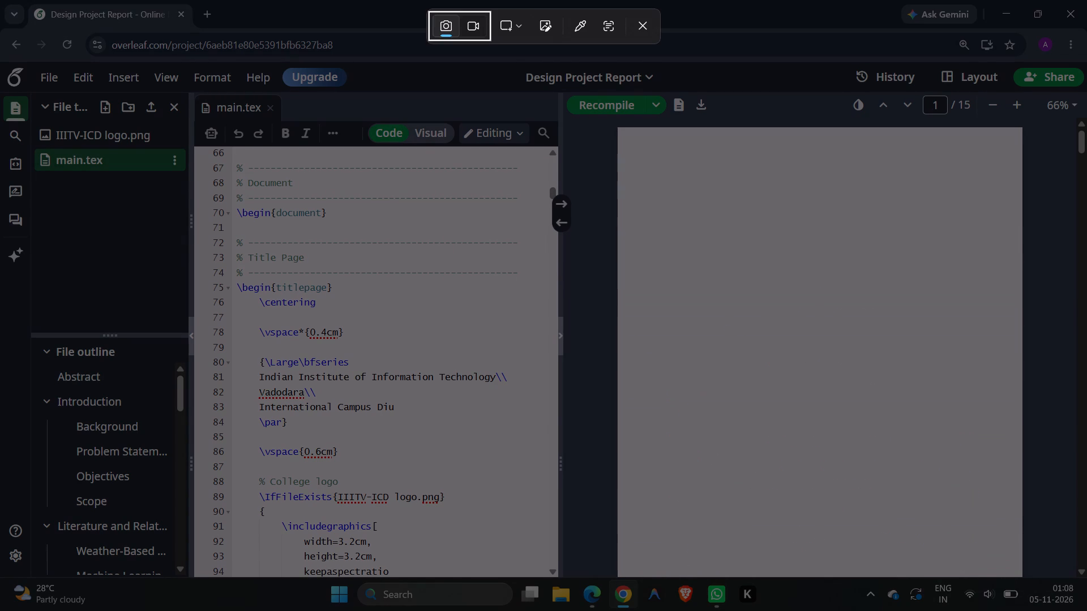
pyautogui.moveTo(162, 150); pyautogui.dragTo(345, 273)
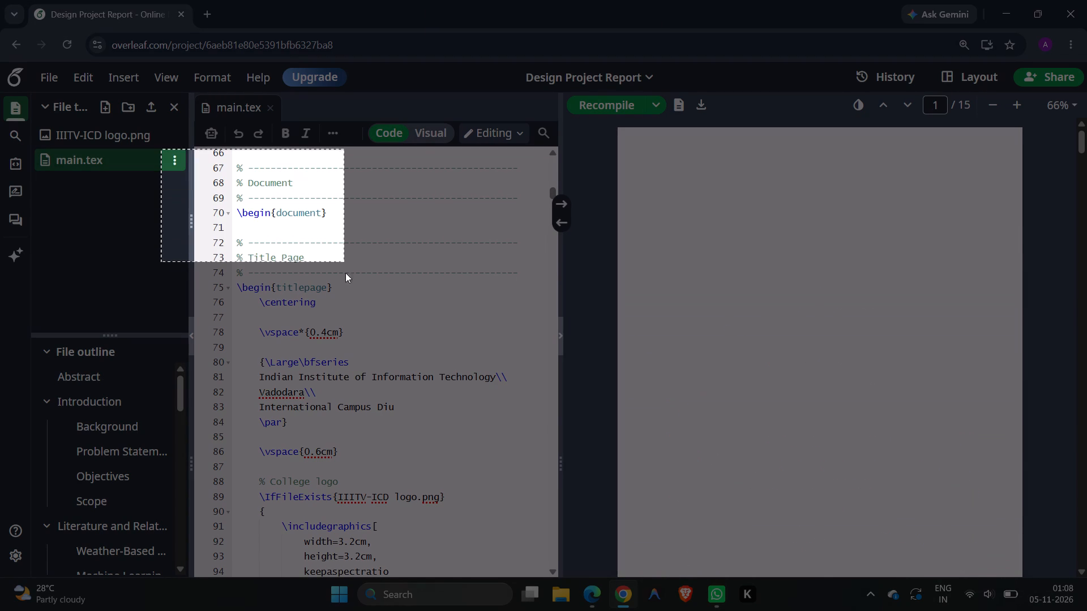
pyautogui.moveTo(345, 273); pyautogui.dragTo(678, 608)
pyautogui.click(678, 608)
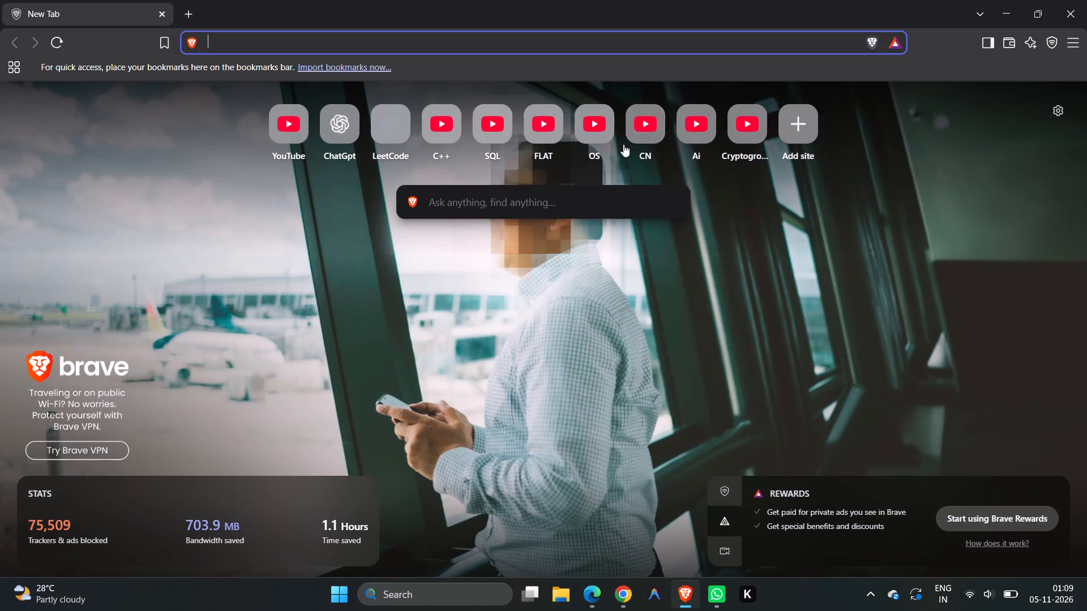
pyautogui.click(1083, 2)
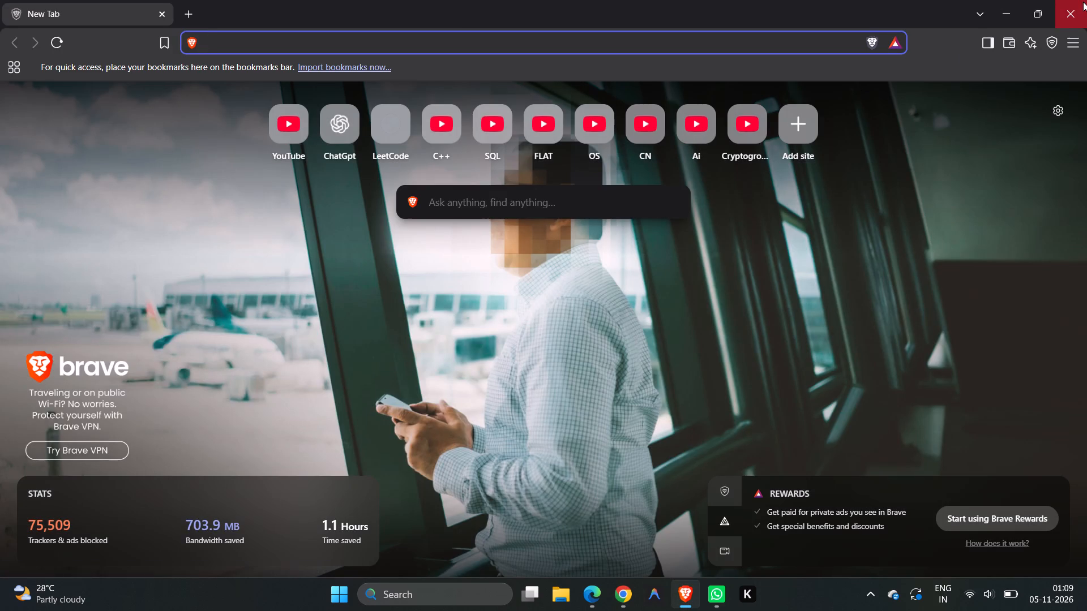
pyautogui.press('Print')
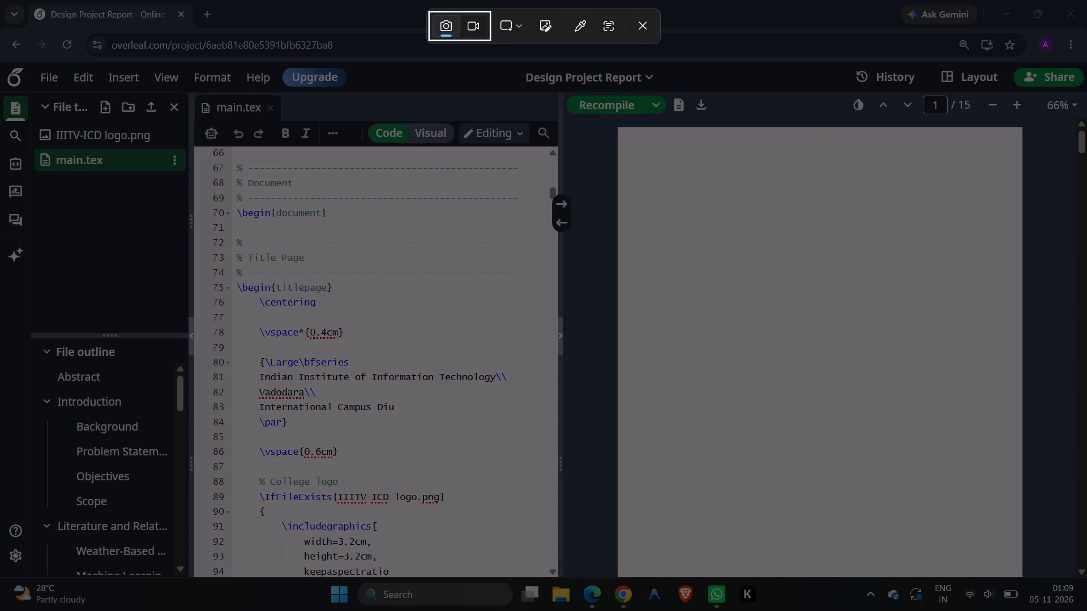
pyautogui.moveTo(34, 58); pyautogui.dragTo(1023, 532)
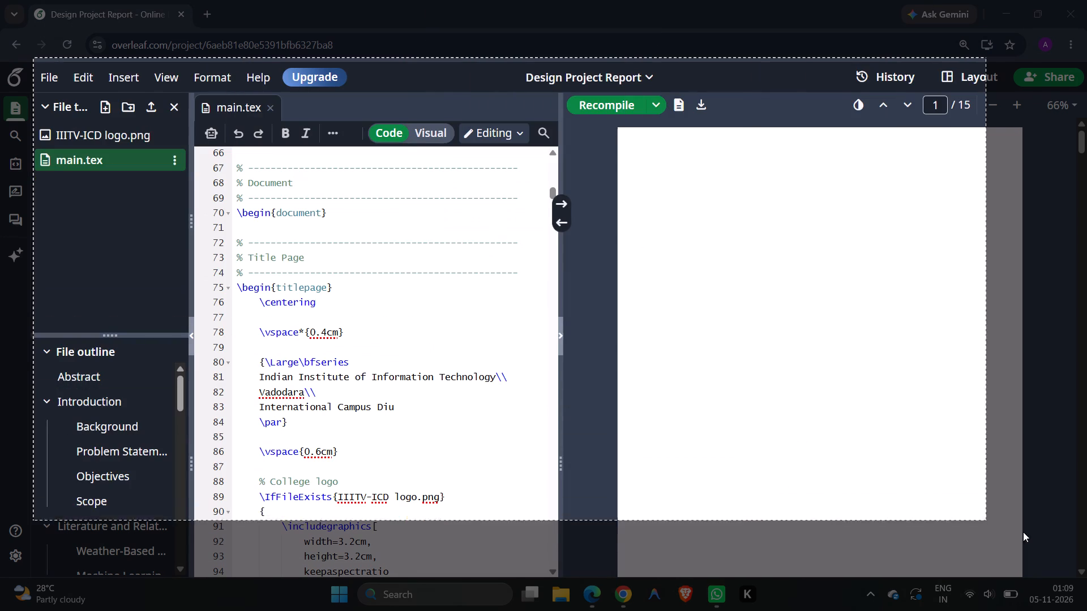
pyautogui.moveTo(1023, 532); pyautogui.dragTo(1065, 560)
pyautogui.hotkey('alt', 'Tab')
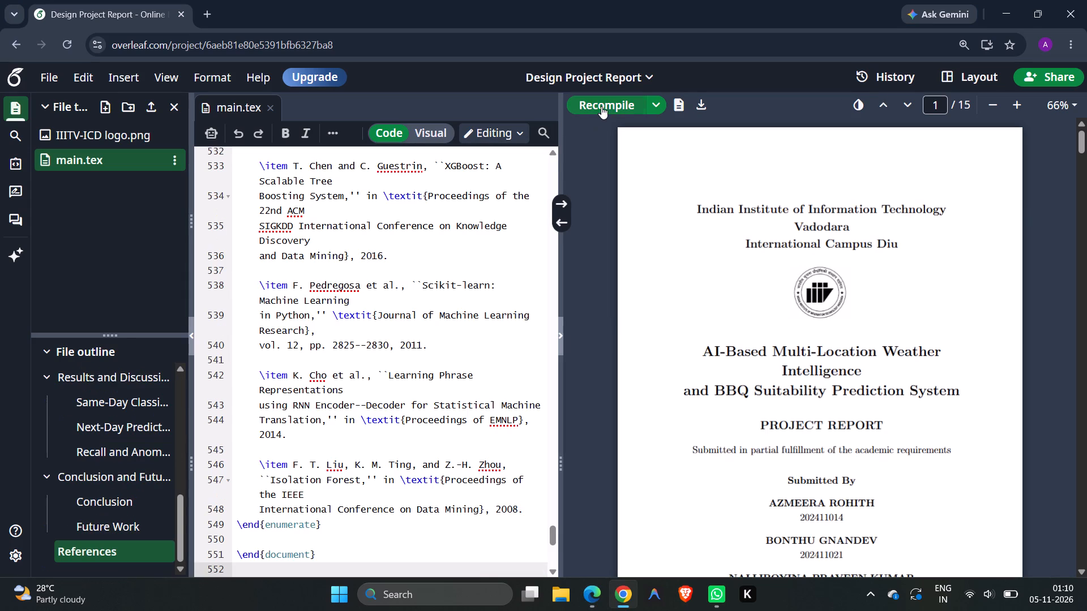
pyautogui.click(604, 105)
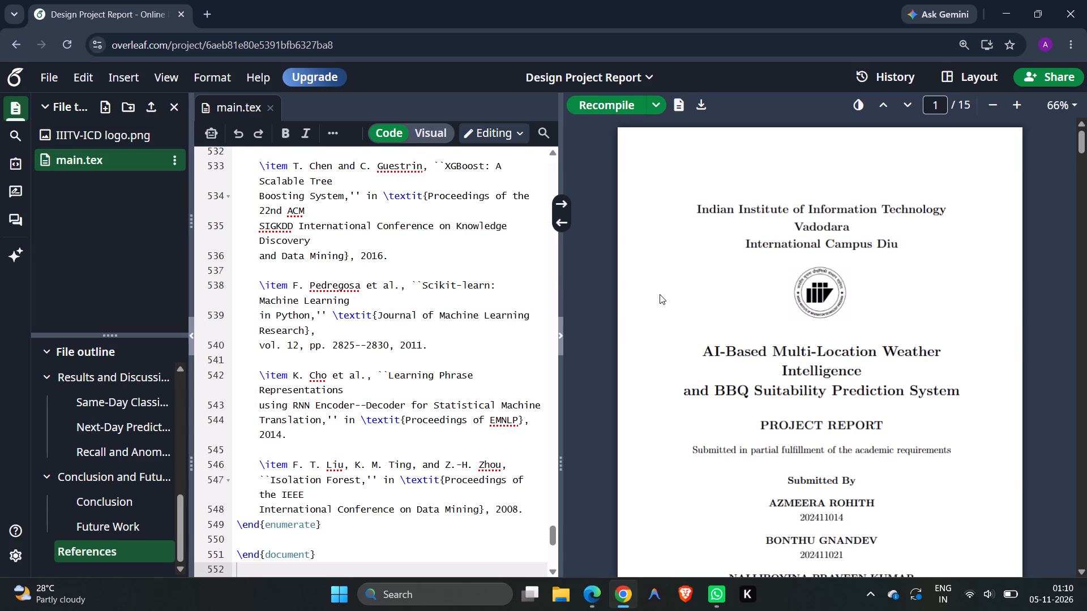
# Review the PDF preview's title page, Academic Year page, abstract and contents.
pyautogui.scroll(-3, 661, 298)
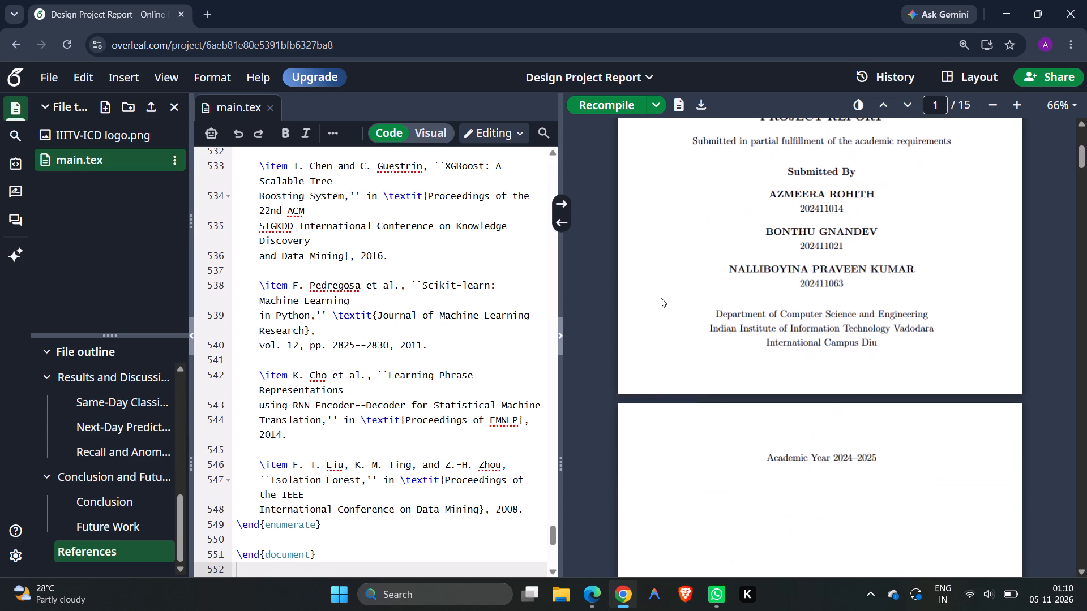
pyautogui.scroll(-1, 661, 298)
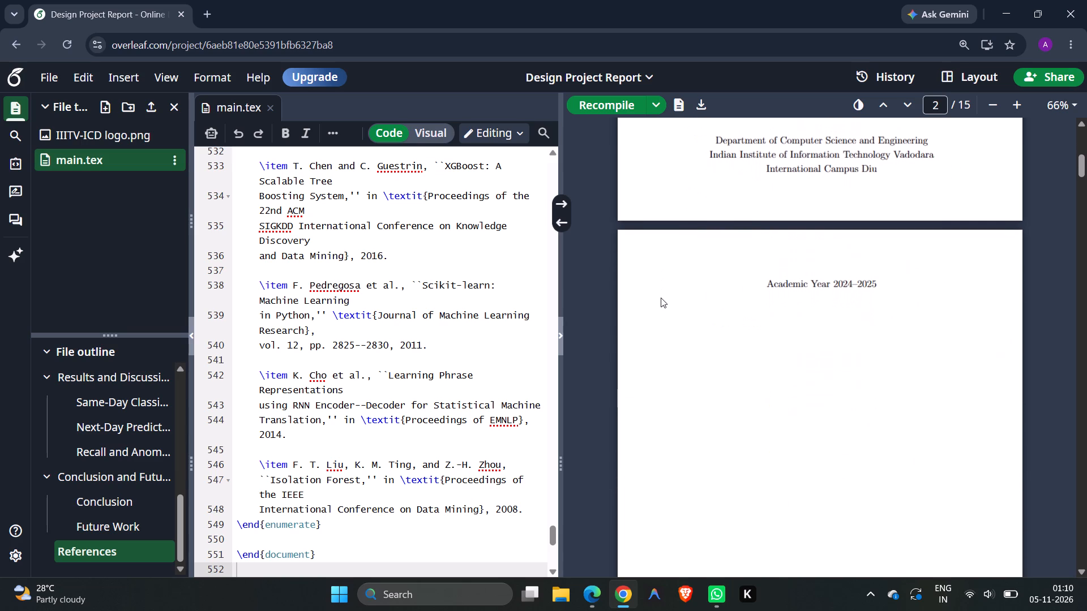
pyautogui.scroll(-4, 661, 298)
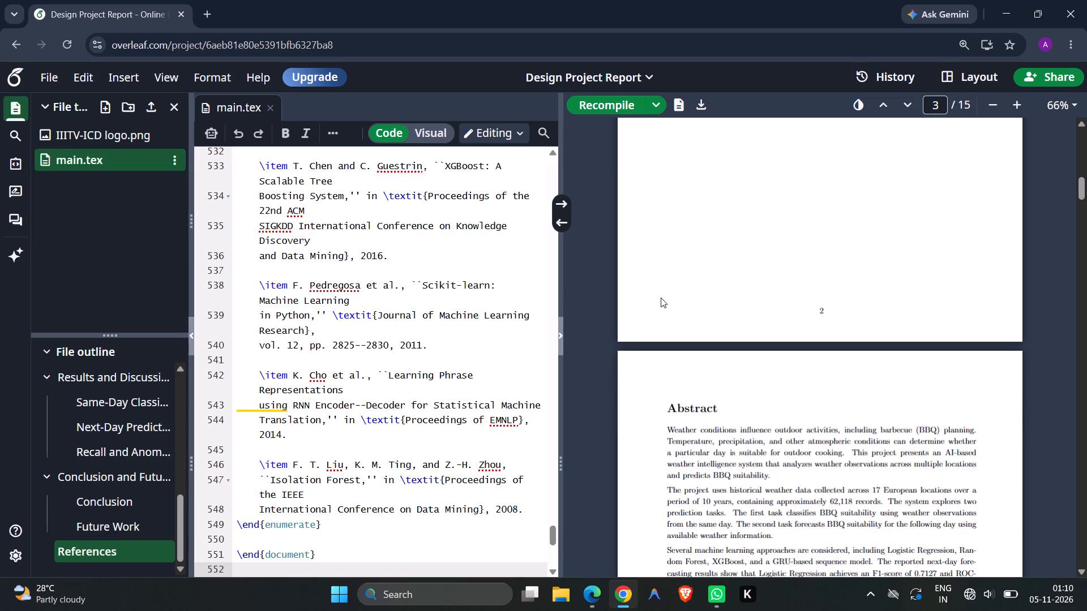
pyautogui.scroll(-4, 661, 298)
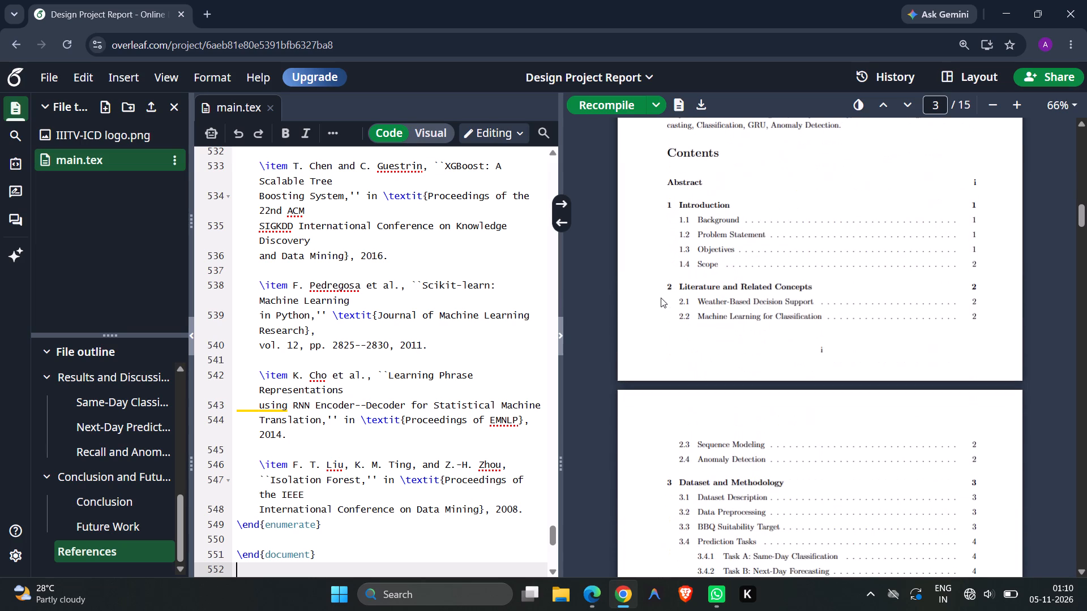
# Review the PDF's remaining chapters, from the literature and methodology sections through to the References on the last page.
pyautogui.scroll(-8, 661, 298)
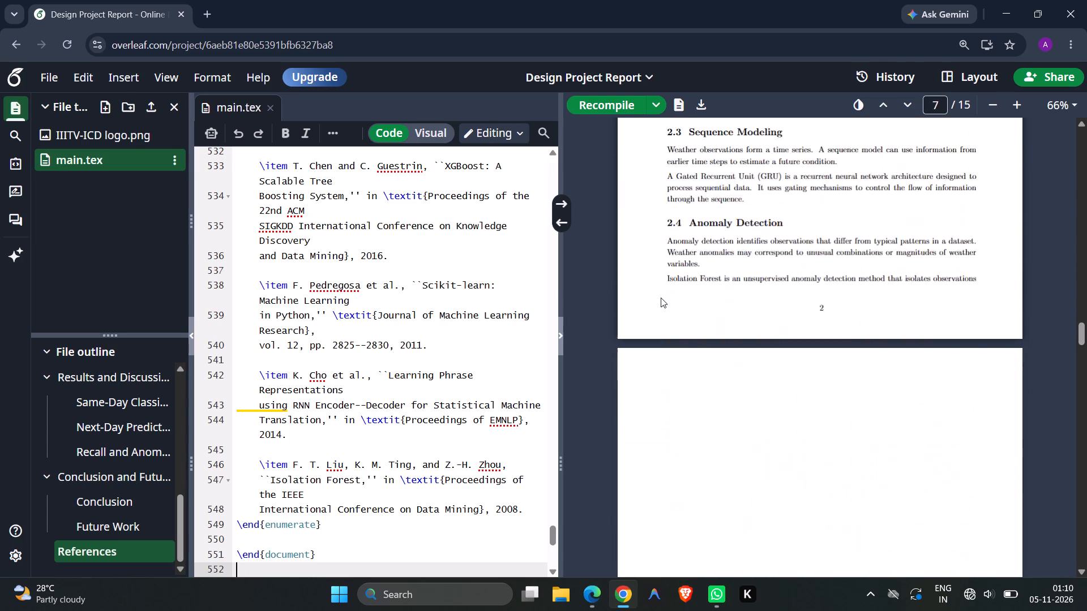
pyautogui.scroll(-4, 661, 298)
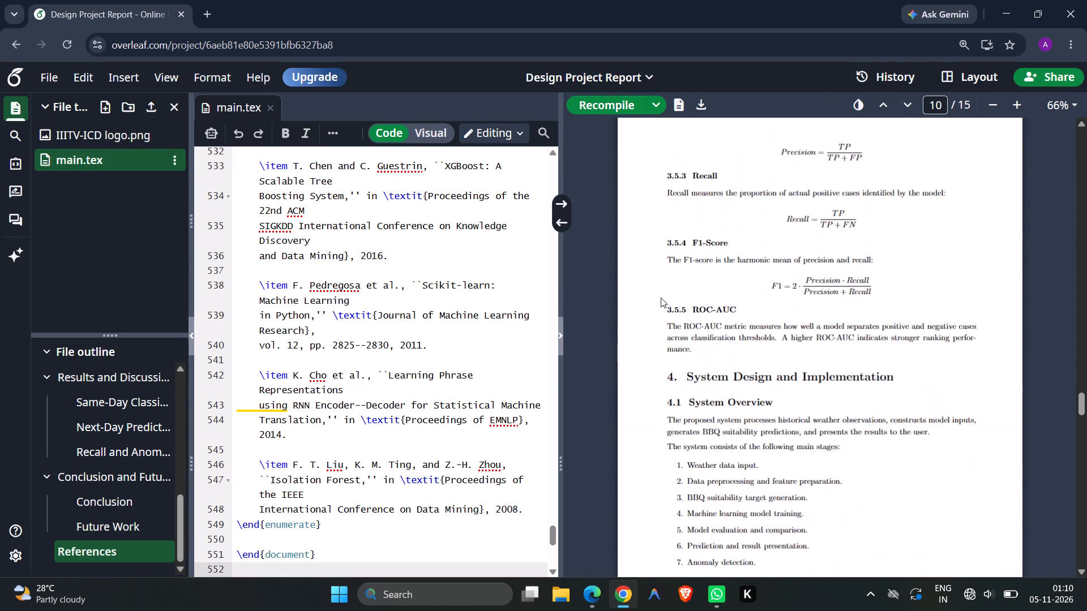
pyautogui.scroll(-7, 661, 298)
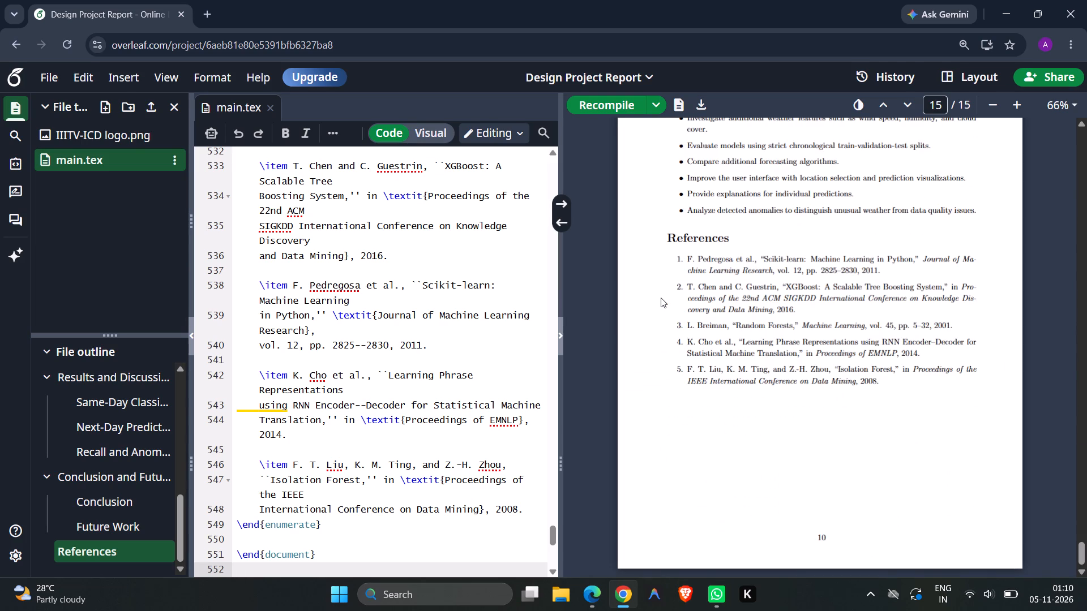
# Recompile the project until the PDF is rebuilt from the new main.tex code.
pyautogui.click(610, 107)
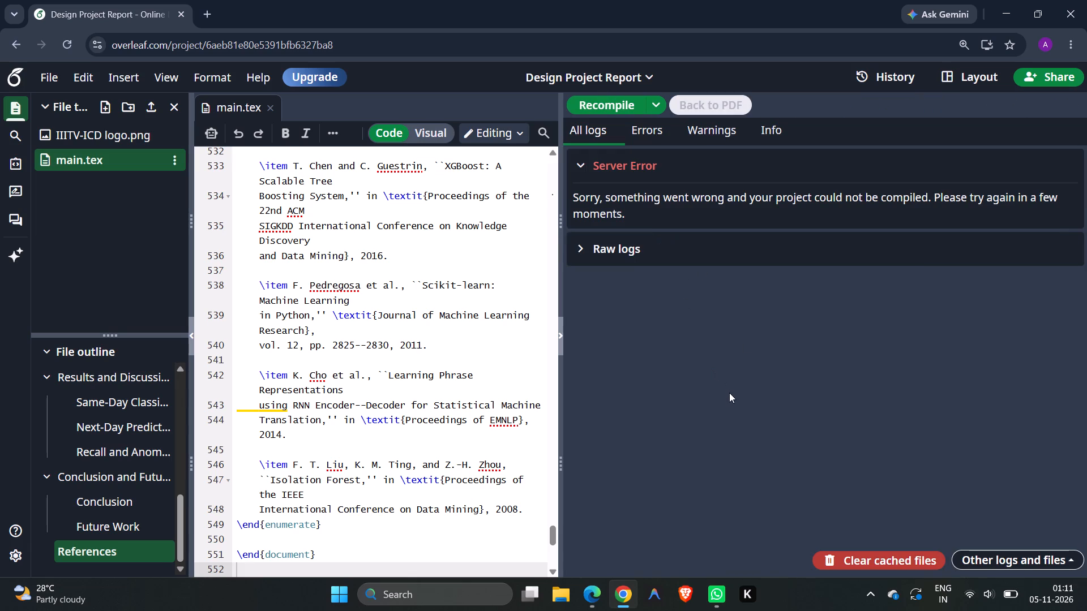
pyautogui.click(612, 105)
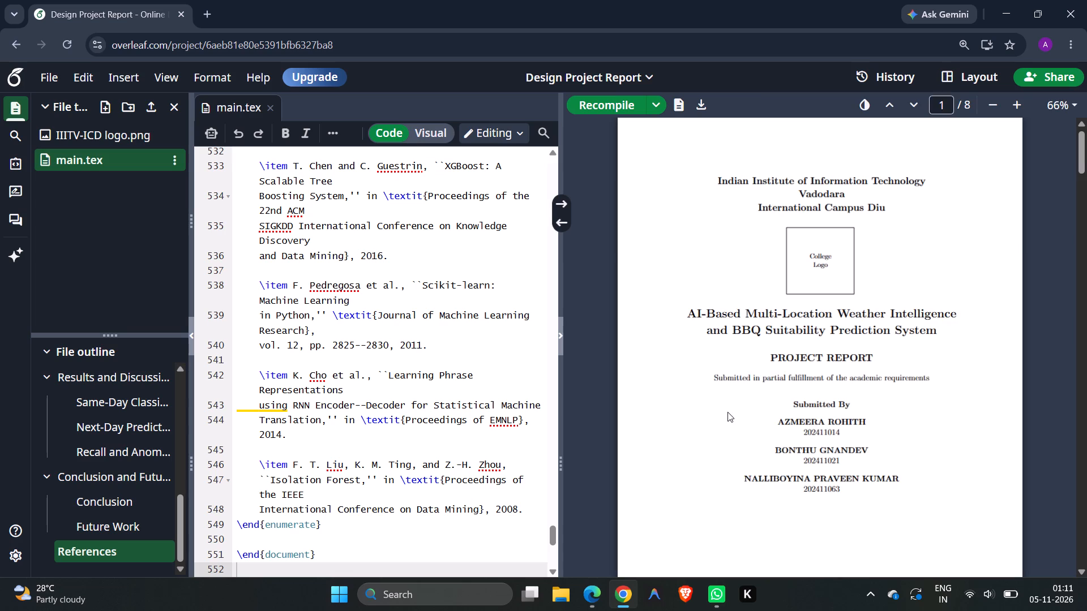
# Review the rebuilt PDF's title page, Academic Year page, abstract and contents.
pyautogui.scroll(-4, 727, 412)
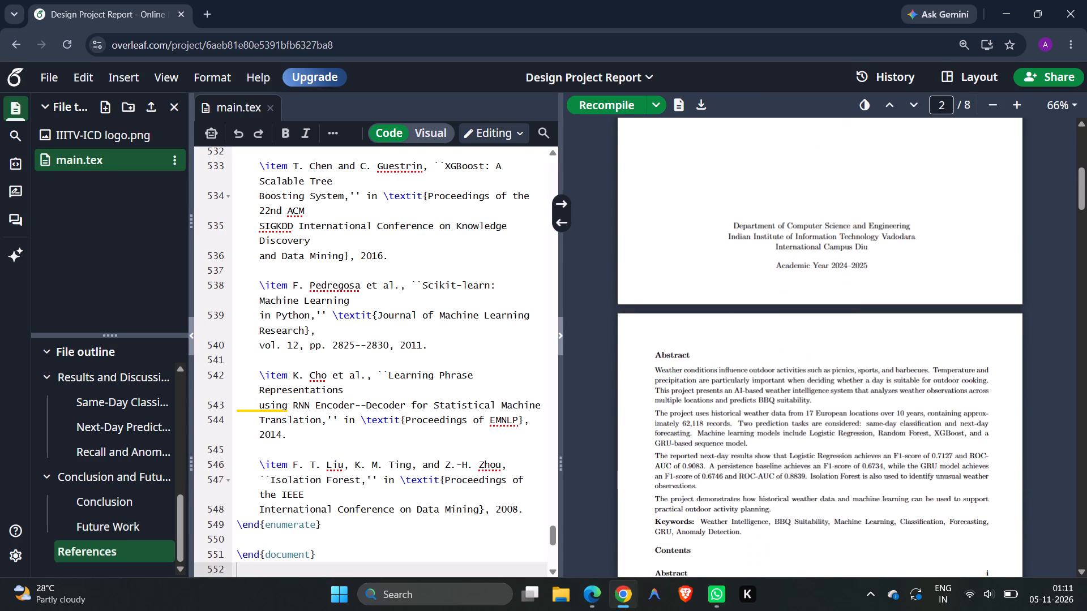
pyautogui.scroll(-5, 727, 412)
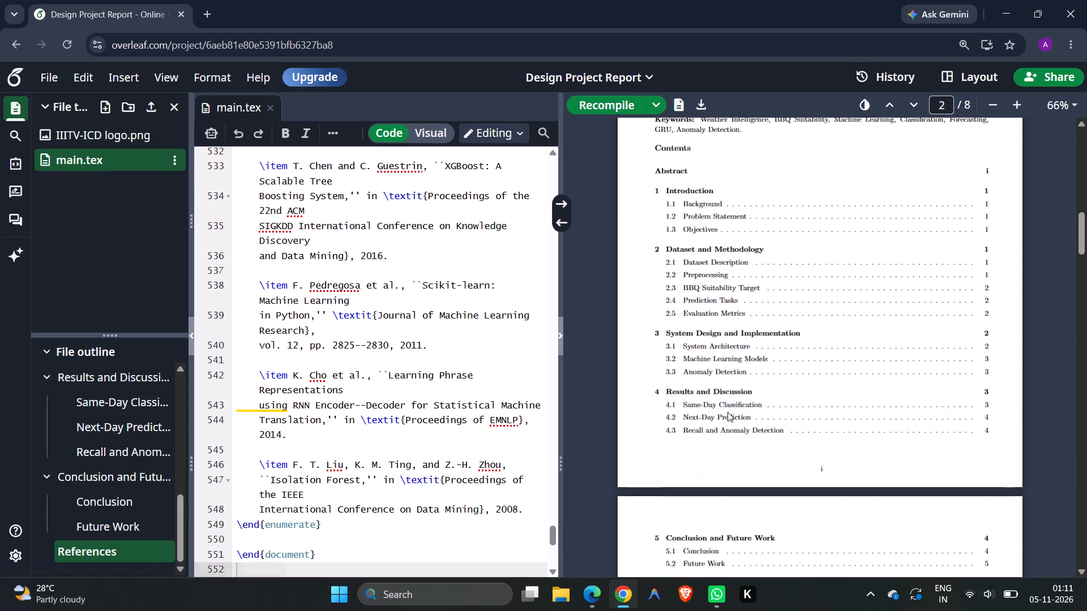
pyautogui.scroll(-3, 727, 412)
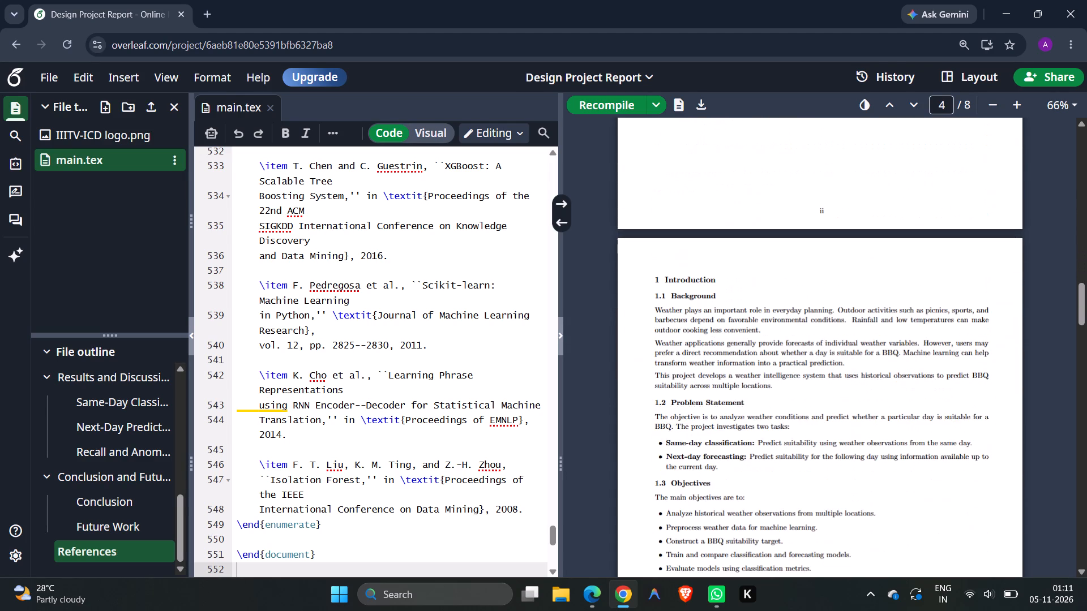
# Review the PDF's chapters from the Introduction objectives and Dataset and Methodology through to the References.
pyautogui.scroll(-3, 727, 412)
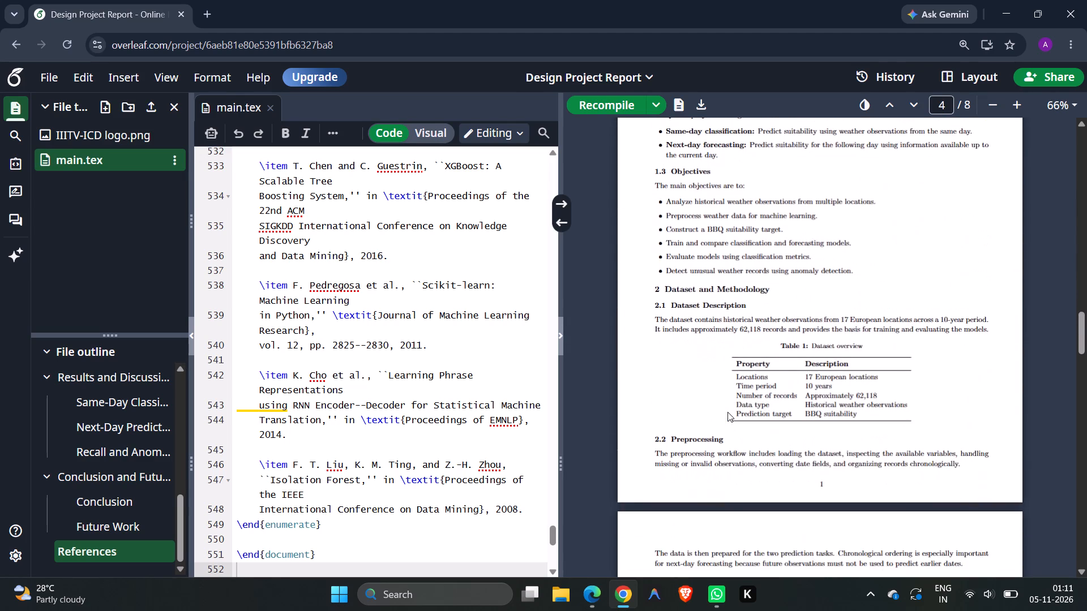
pyautogui.scroll(-4, 727, 412)
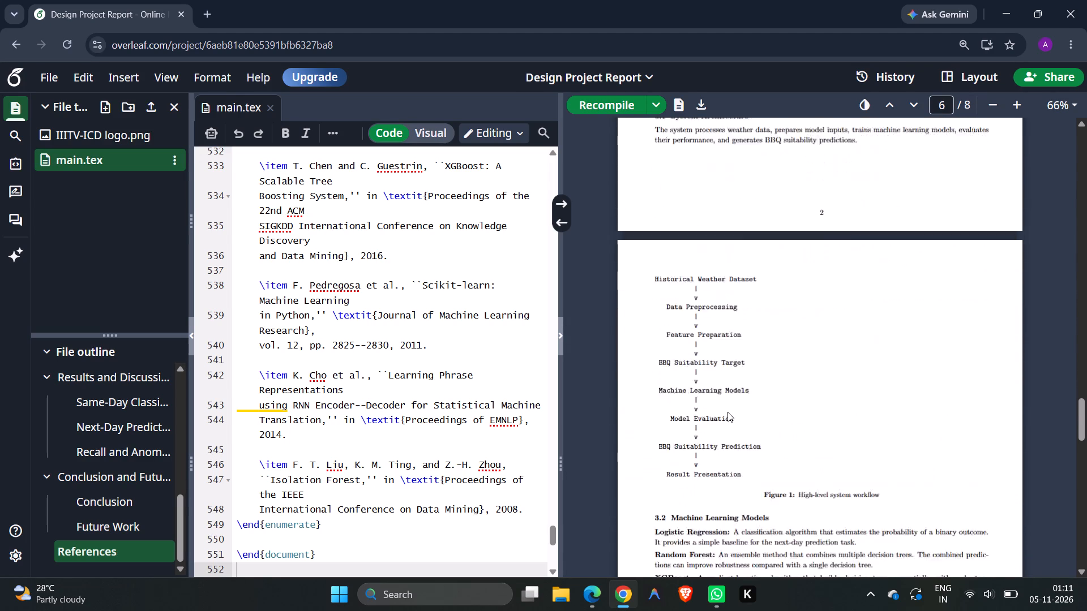
pyautogui.scroll(-3, 727, 412)
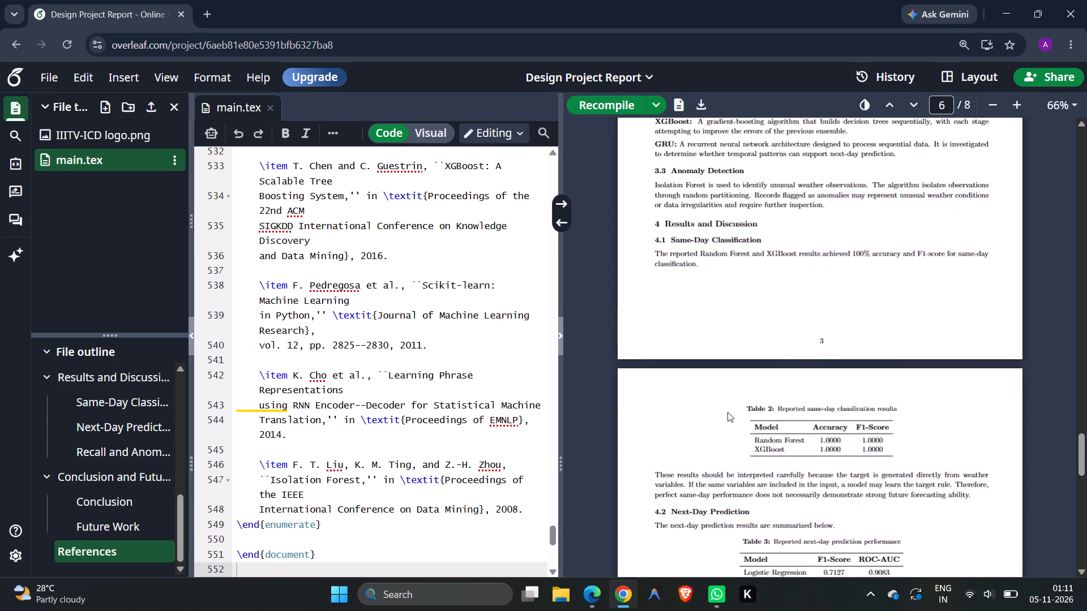
pyautogui.scroll(-3, 727, 412)
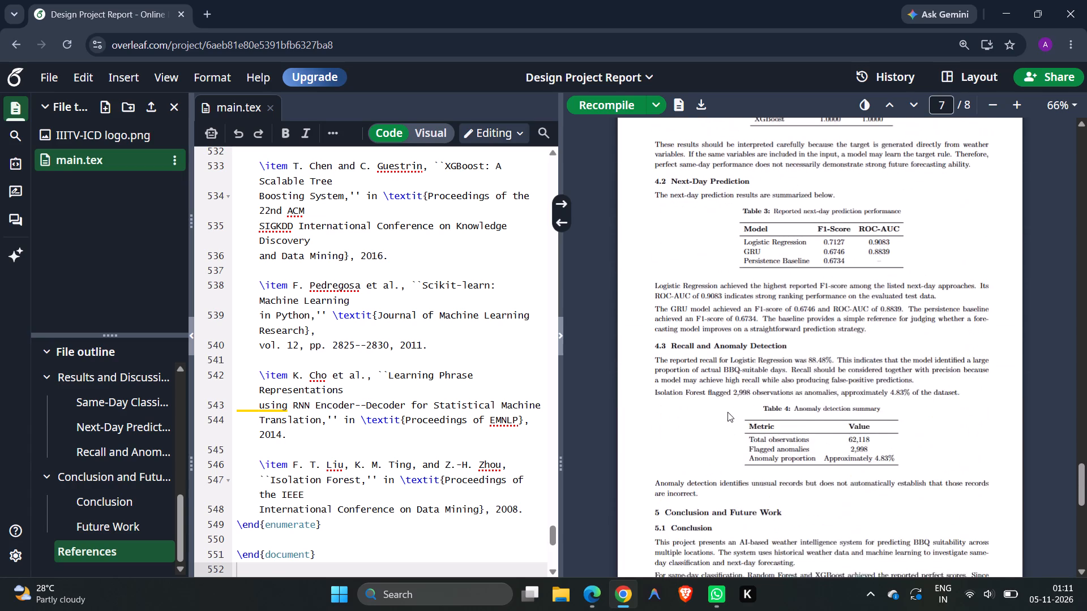
pyautogui.scroll(-3, 727, 412)
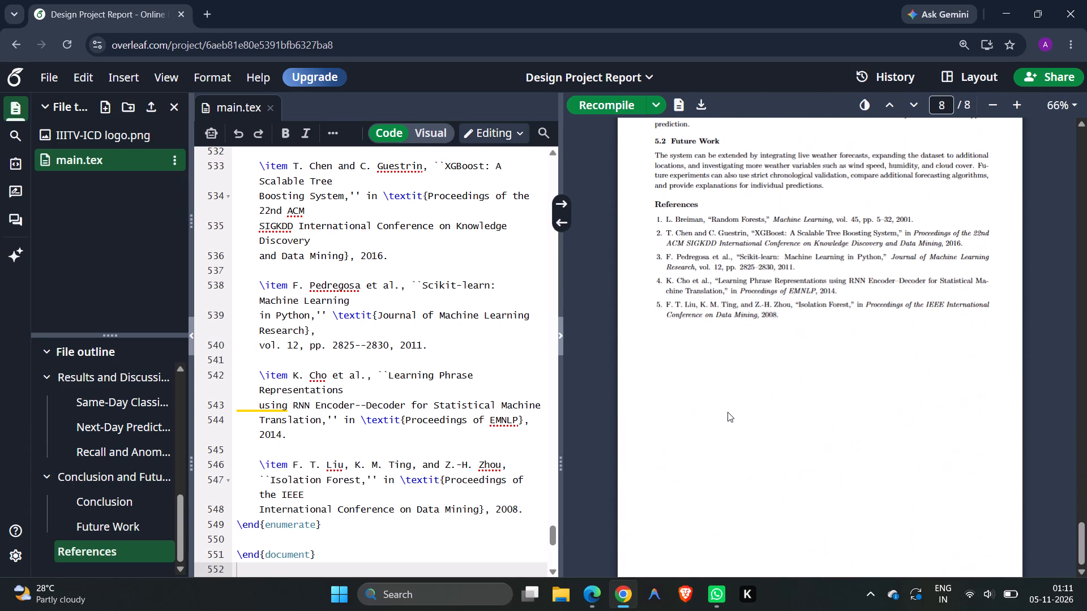
# From the title page's College Logo box, locate its code in main.tex and delete the college_logo.png file name from the \IfFileExists braces.
pyautogui.scroll(16, 727, 412)
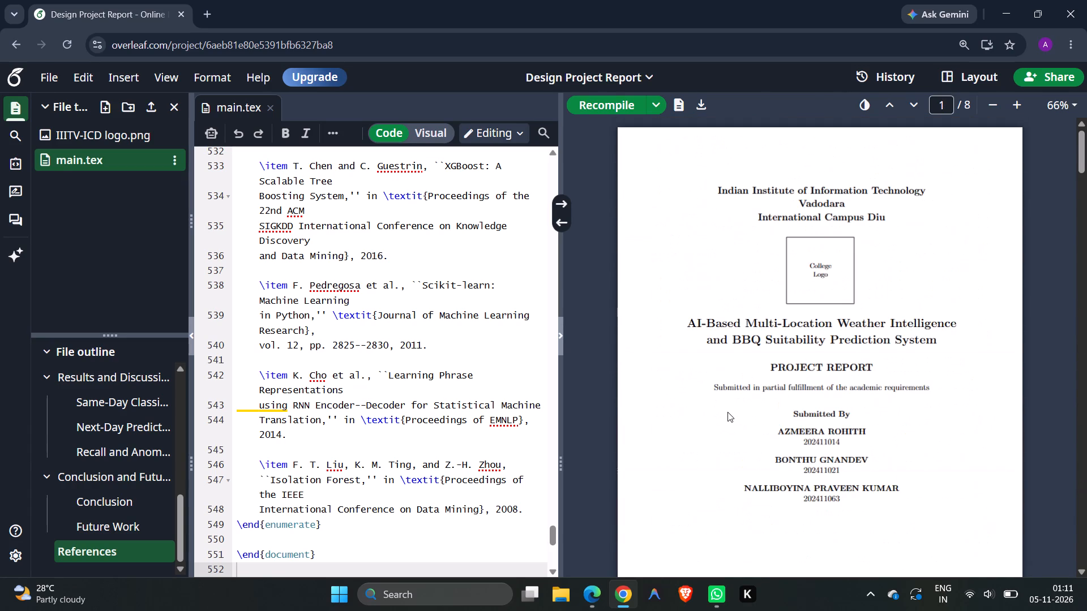
pyautogui.doubleClick(822, 267)
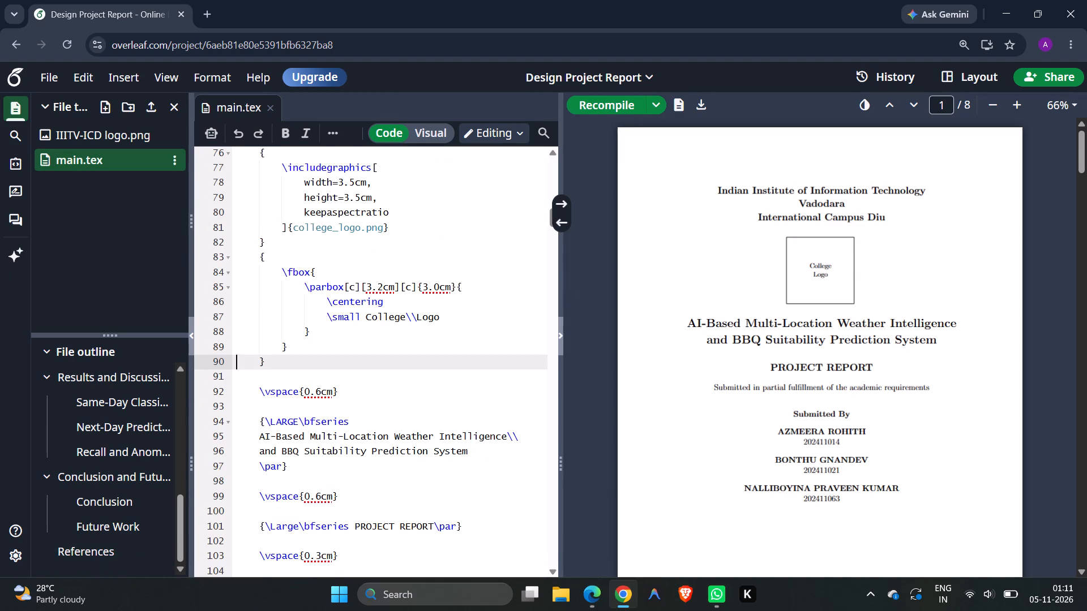
pyautogui.scroll(3, 403, 332)
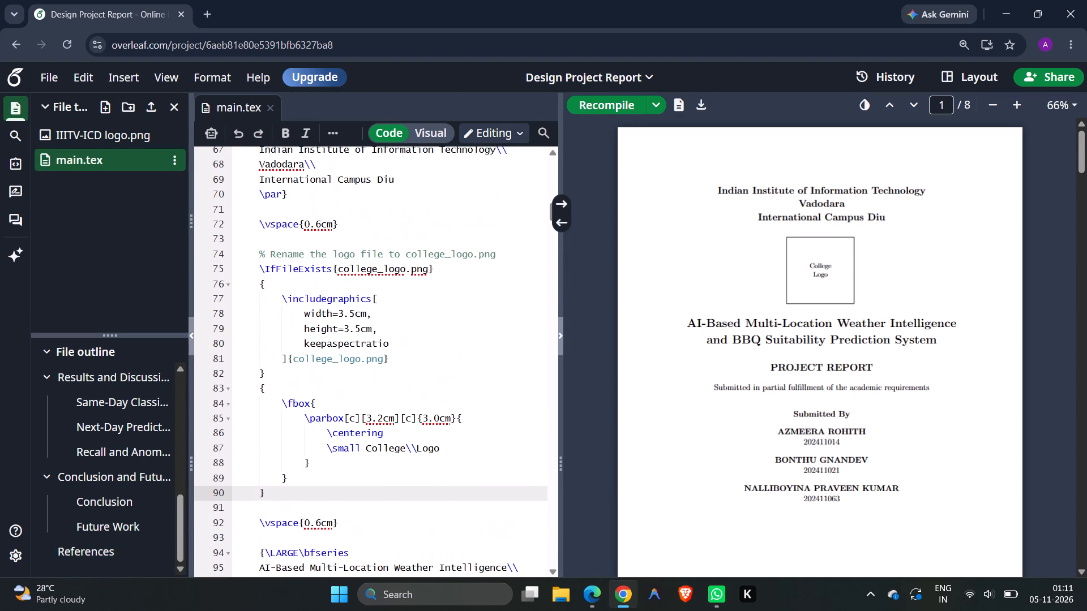
pyautogui.click(426, 275)
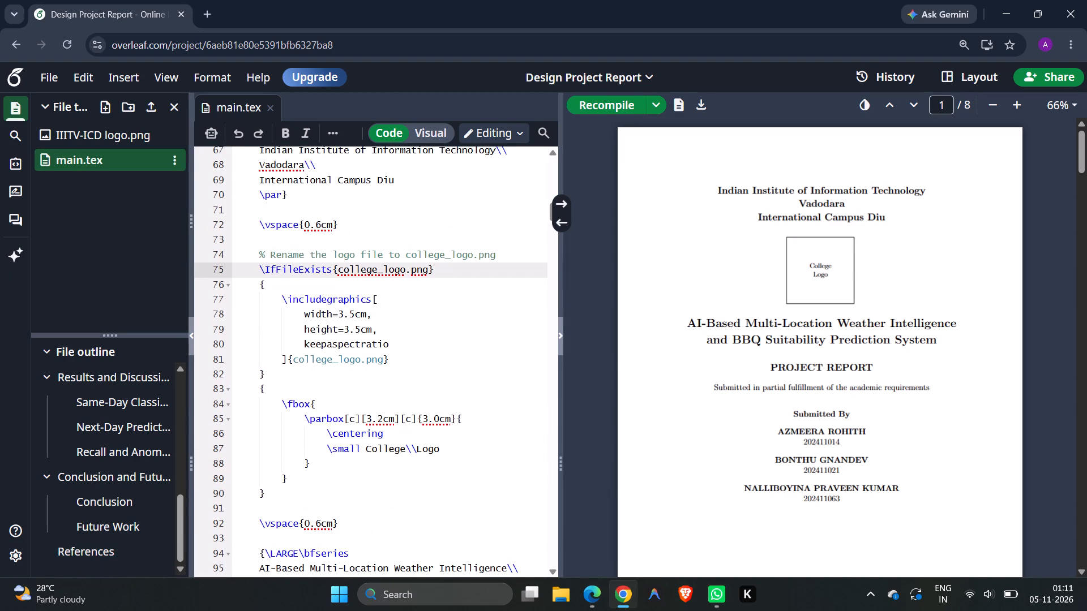
pyautogui.press('Right')
pyautogui.press('BackSpace')
pyautogui.press('BackSpace')
pyautogui.press('BackSpace')
pyautogui.press('BackSpace')
pyautogui.press('BackSpace')
pyautogui.press('BackSpace')
pyautogui.press('BackSpace')
pyautogui.press('BackSpace')
pyautogui.press('BackSpace')
pyautogui.press('BackSpace')
pyautogui.press('BackSpace')
pyautogui.press('BackSpace')
pyautogui.press('BackSpace')
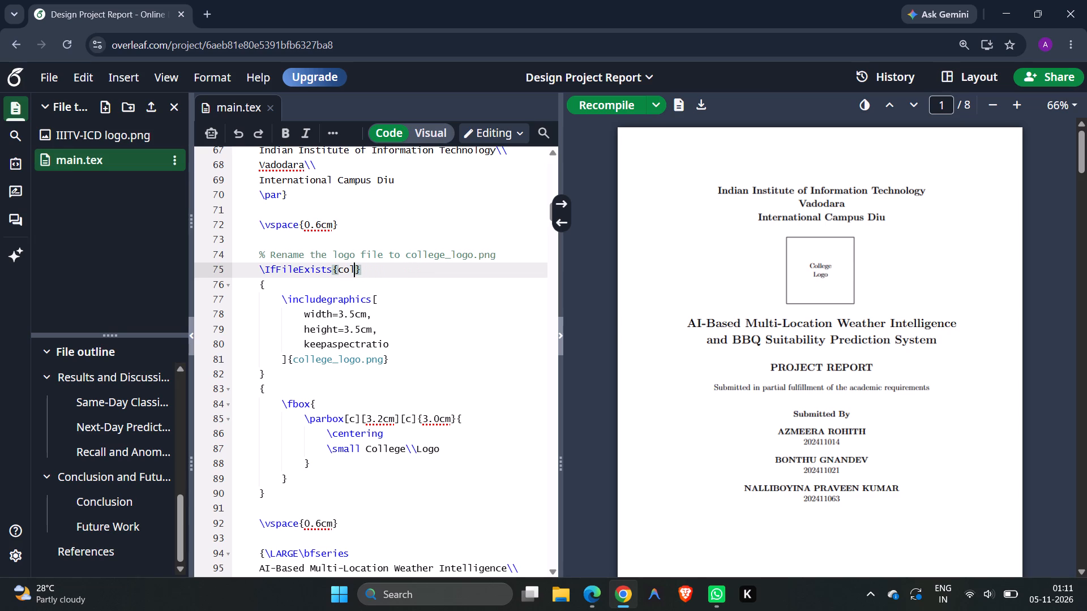
pyautogui.press('BackSpace')
pyautogui.press('BackSpace')
pyautogui.press('BackSpace')
# Insert IIITV-ICD logo.png from the project files beneath the \IfFileExists line as a half-width figure with caption and label.
pyautogui.moveTo(132, 127); pyautogui.dragTo(329, 253)
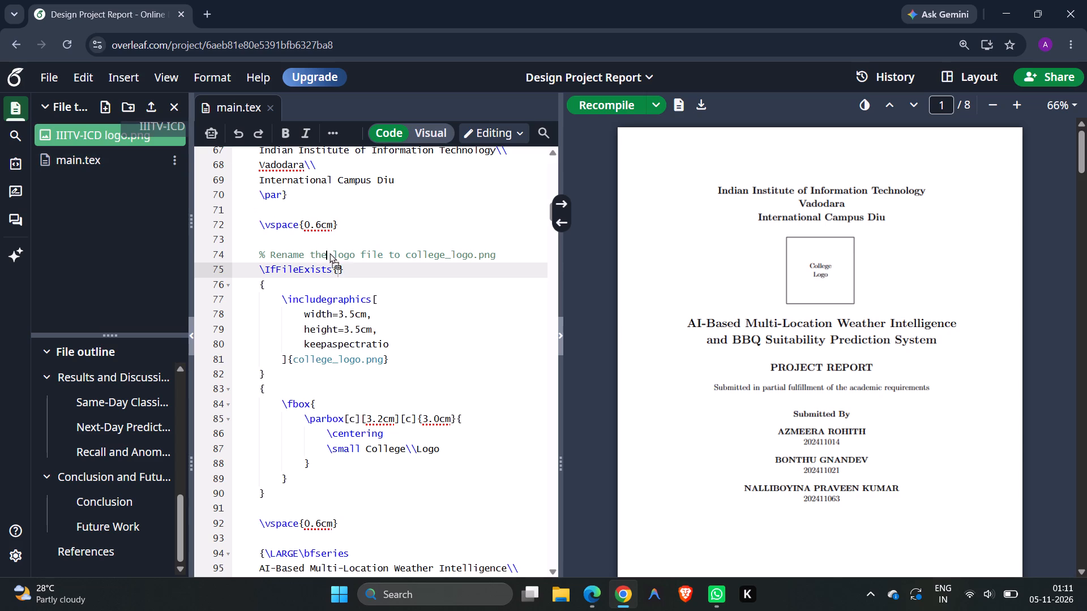
pyautogui.moveTo(329, 253); pyautogui.dragTo(332, 264)
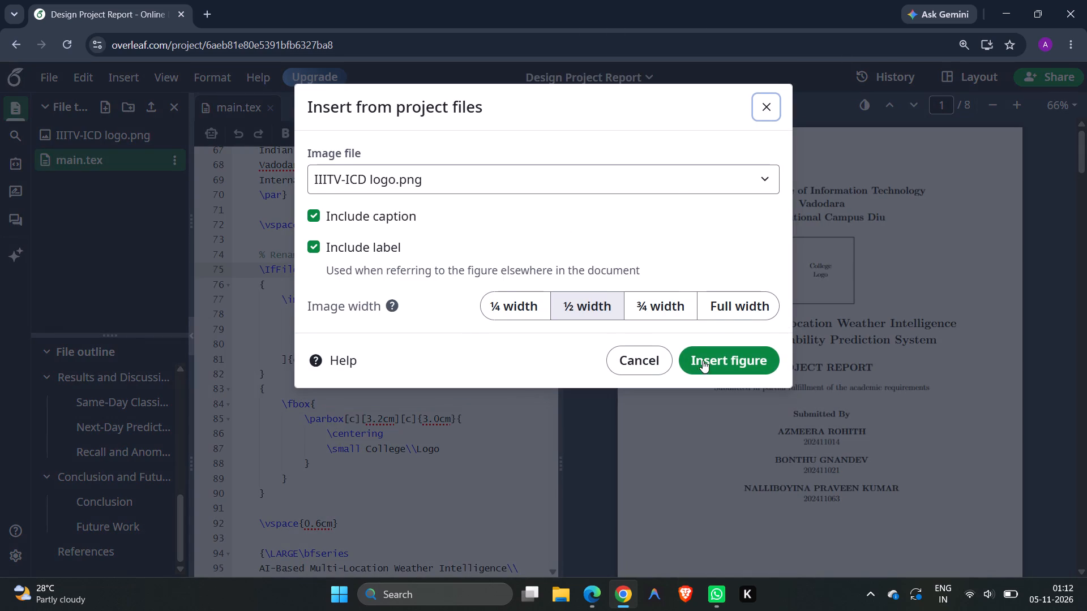
pyautogui.click(704, 360)
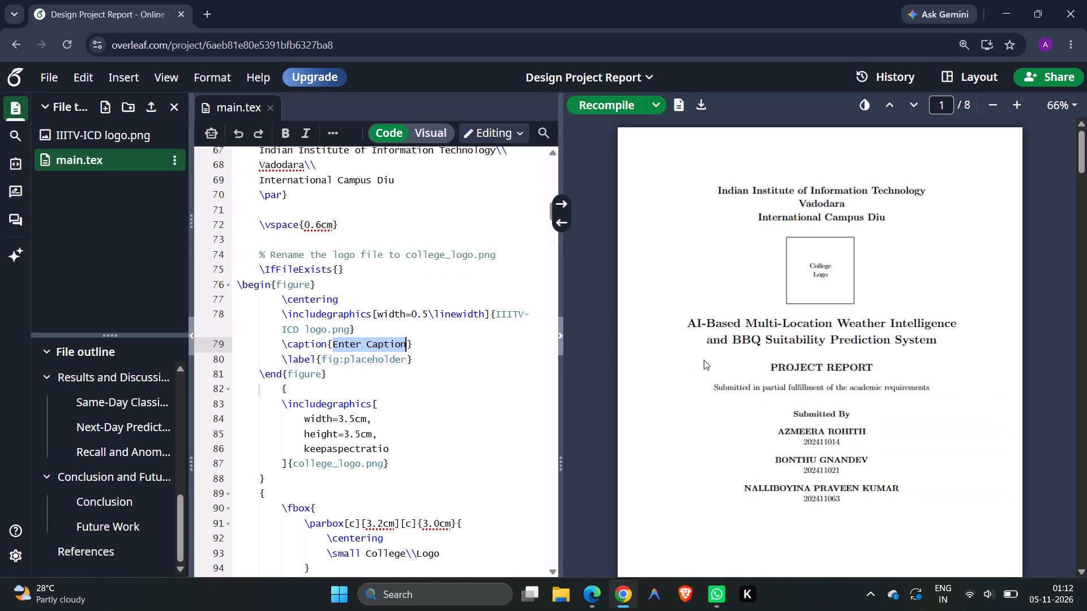
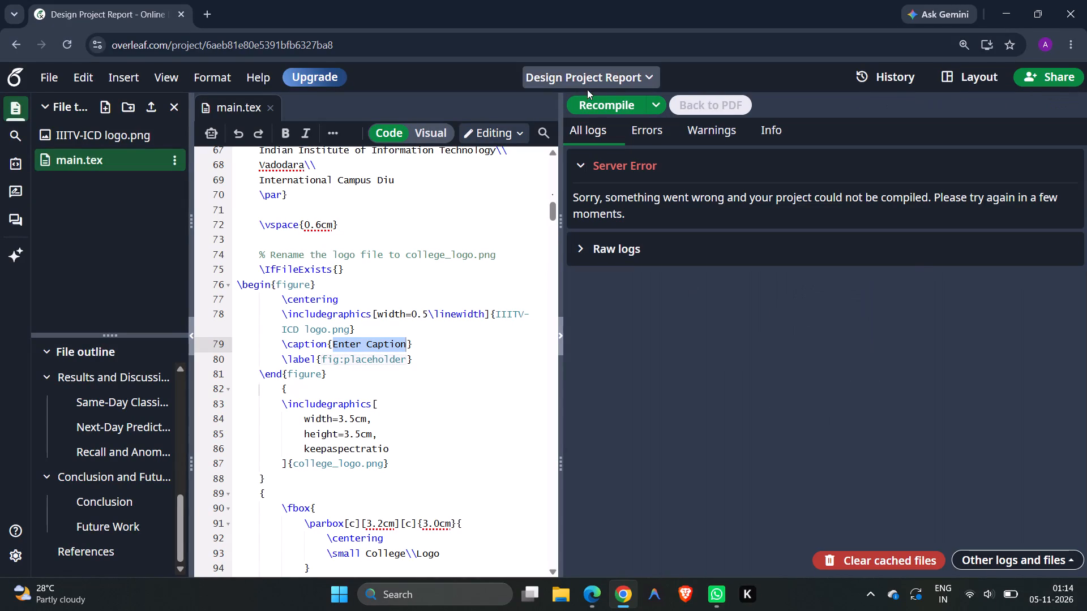
# Recompile the report, retrying until the PDF is rebuilt with the inserted logo figure.
pyautogui.click(597, 110)
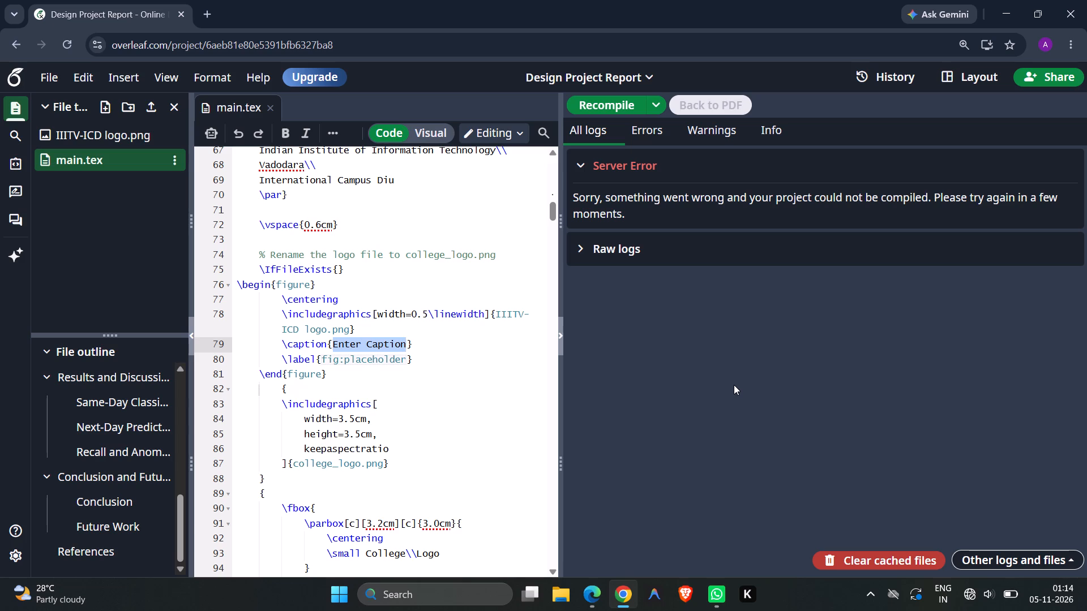
pyautogui.click(609, 105)
pyautogui.scroll(-1, 743, 367)
pyautogui.scroll(1, 743, 367)
pyautogui.click(616, 111)
# Check the computer's Wi-Fi connection and recompile the report until the PDF is rebuilt.
pyautogui.click(615, 114)
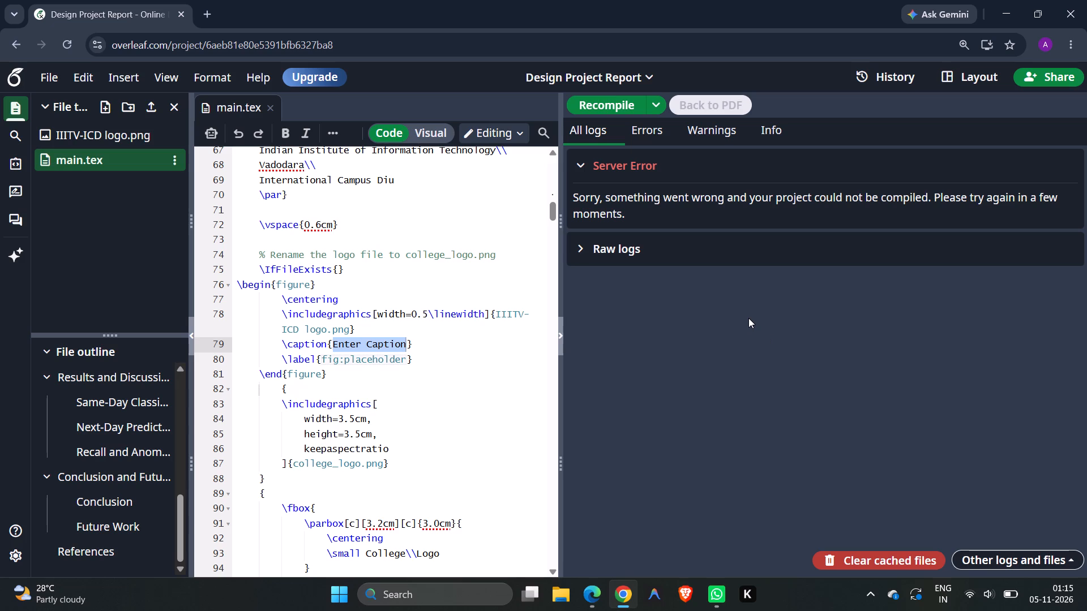
pyautogui.click(604, 96)
pyautogui.click(979, 610)
pyautogui.click(986, 608)
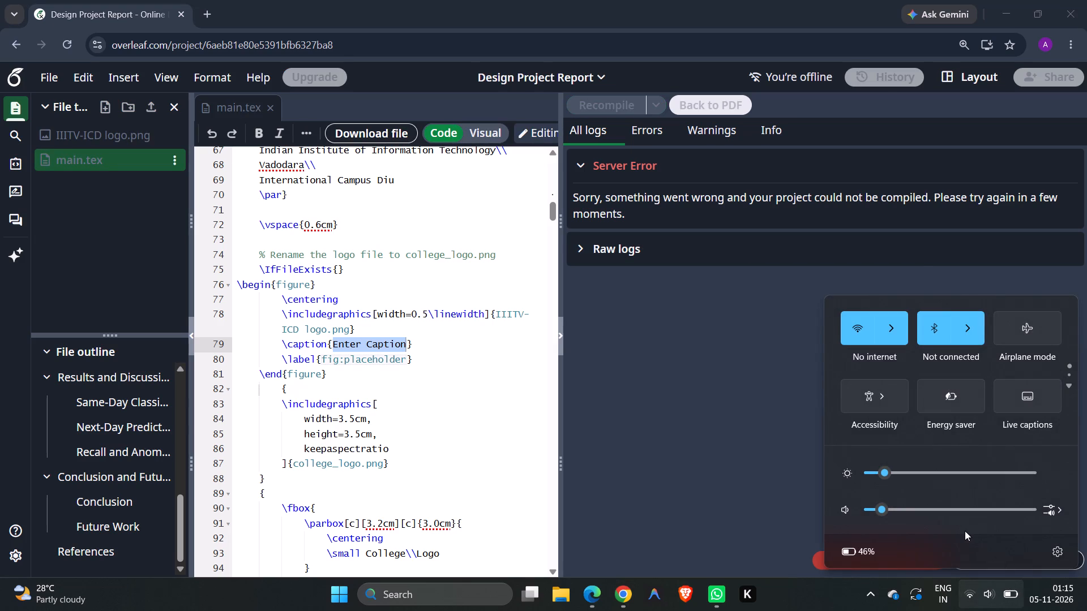
pyautogui.click(885, 341)
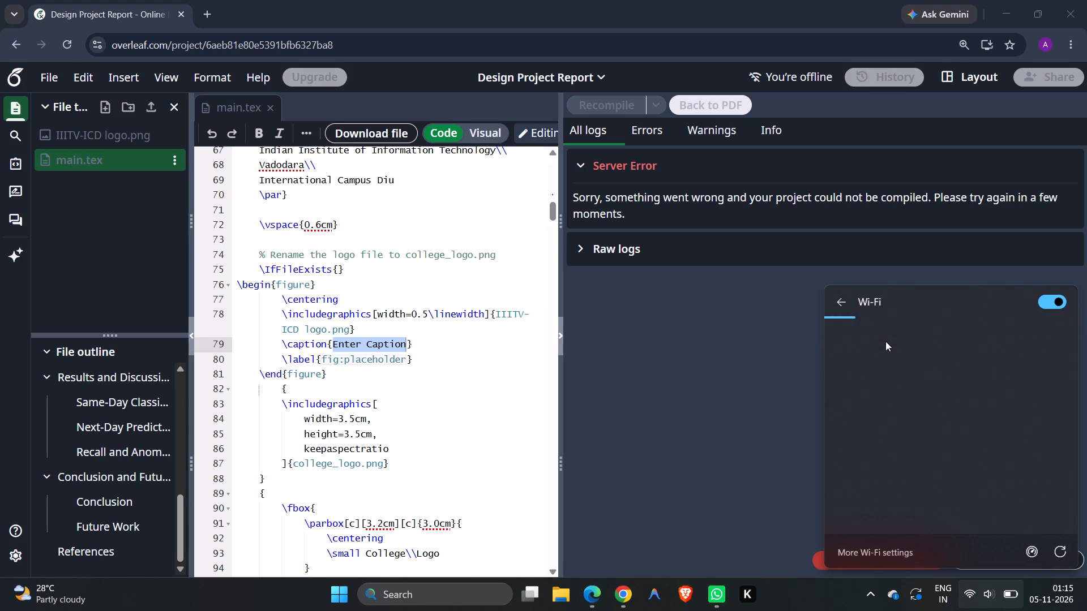
pyautogui.click(774, 329)
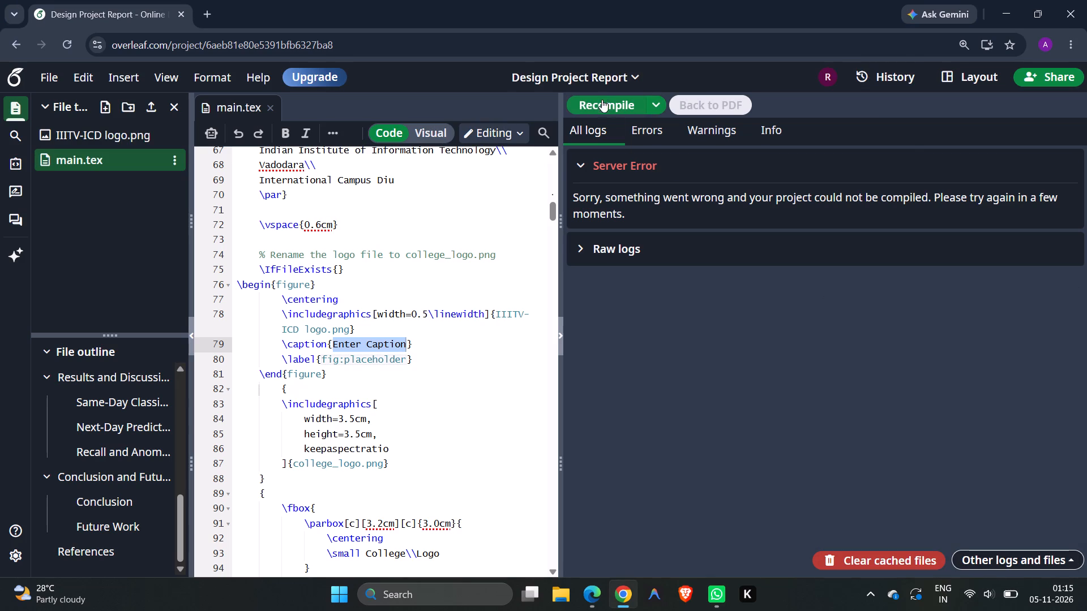
pyautogui.click(602, 101)
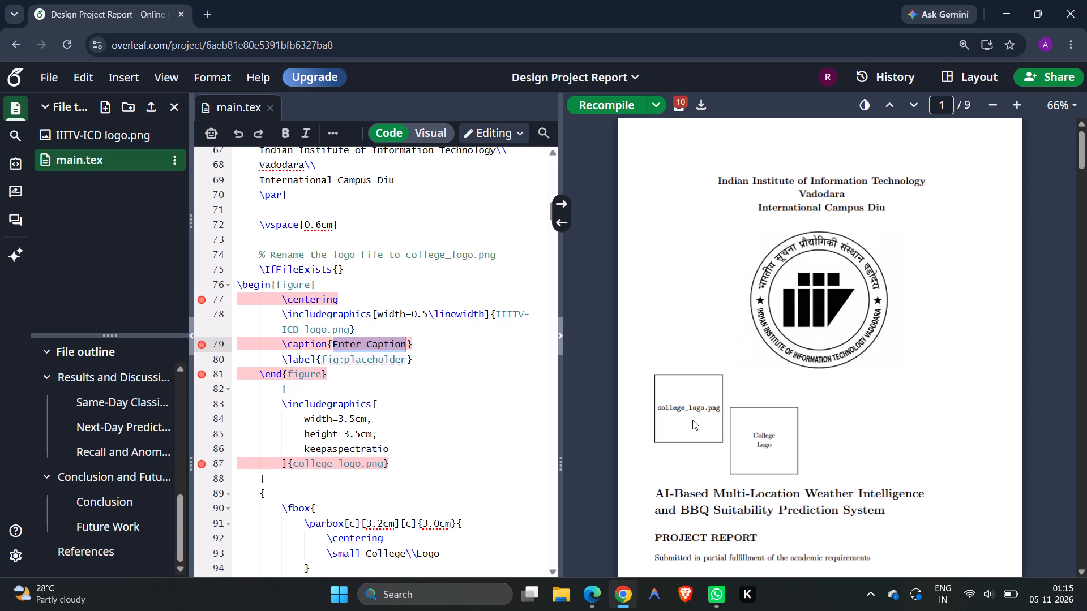
# Review the rebuilt PDF from the title page's logo area through the table of contents to the Introduction.
pyautogui.scroll(-1, 692, 420)
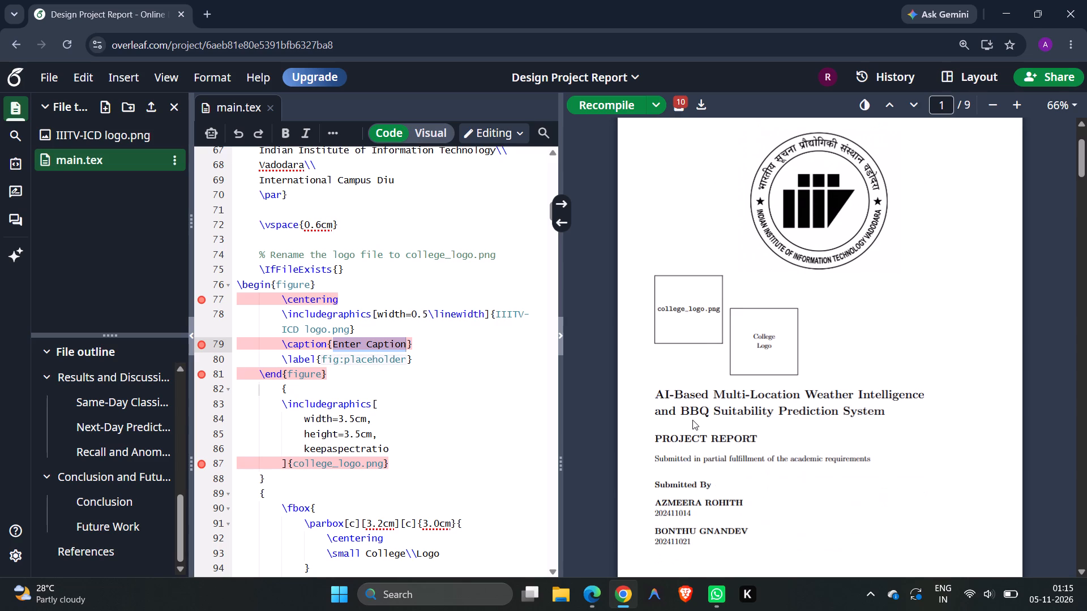
pyautogui.scroll(-6, 692, 420)
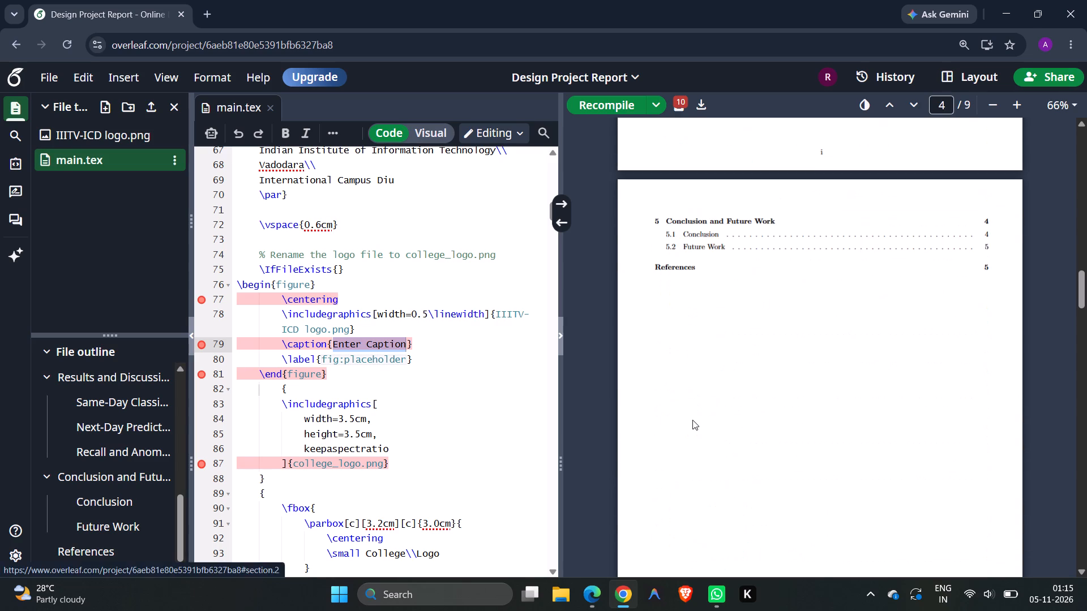
pyautogui.scroll(-5, 692, 420)
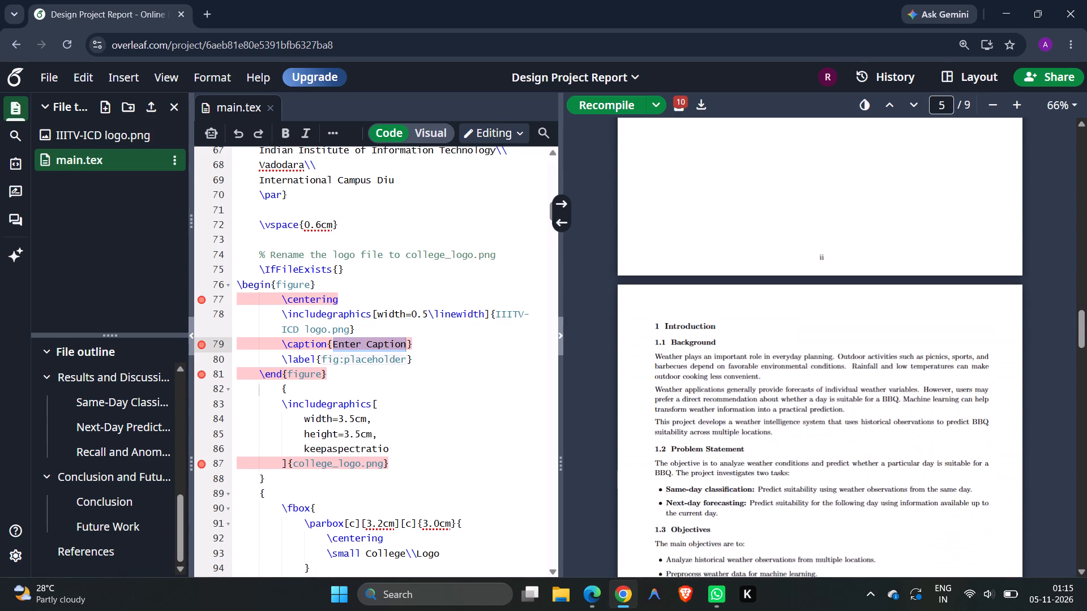
# Review the rebuilt PDF from the Introduction through to the References, and return to the title page's logo area.
pyautogui.scroll(-4, 692, 420)
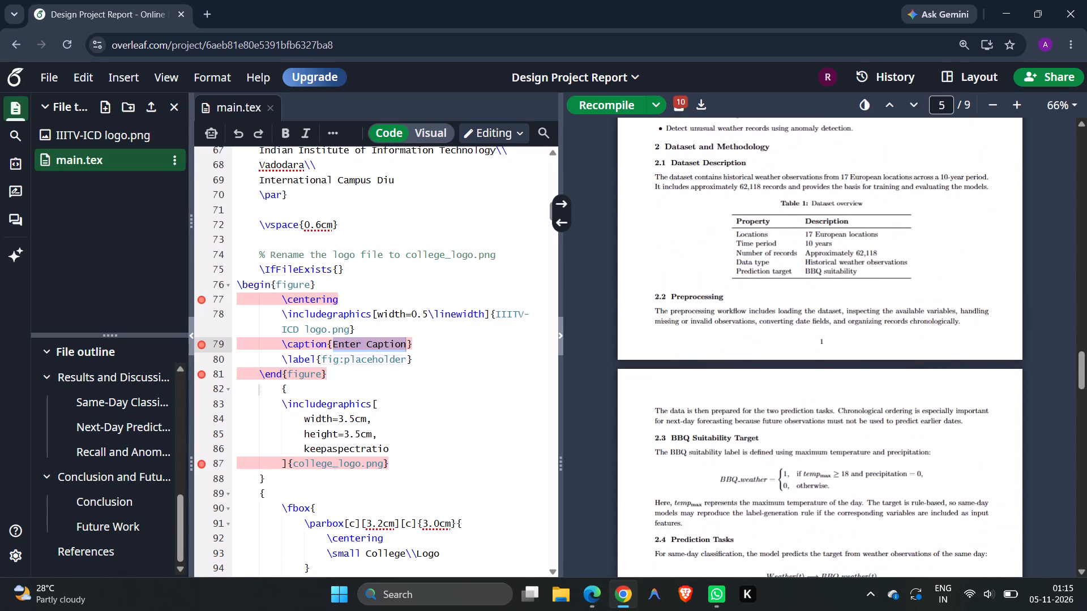
pyautogui.scroll(-7, 692, 420)
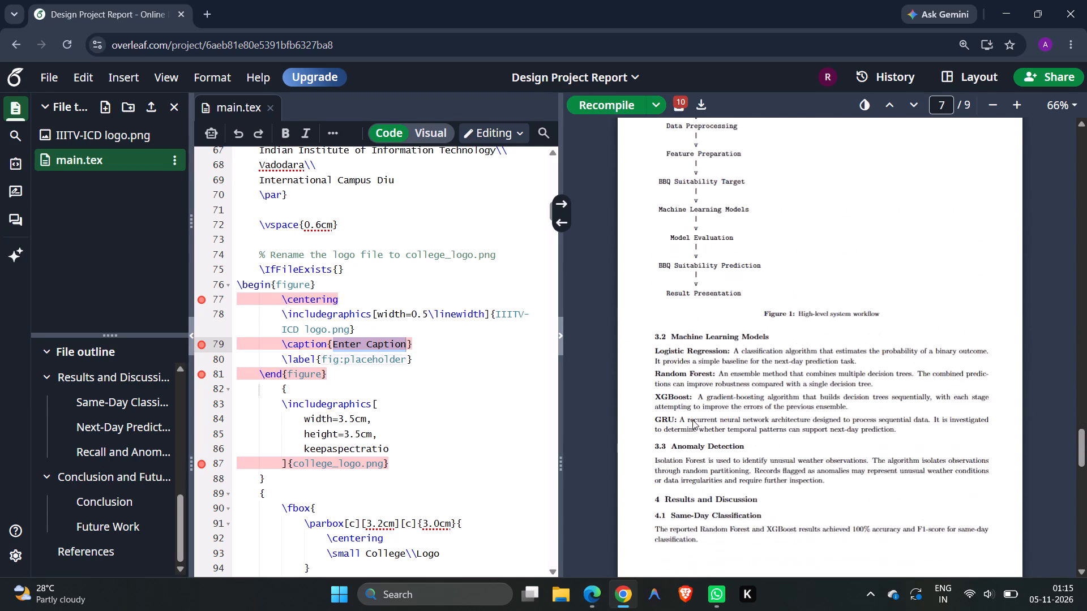
pyautogui.scroll(-8, 692, 420)
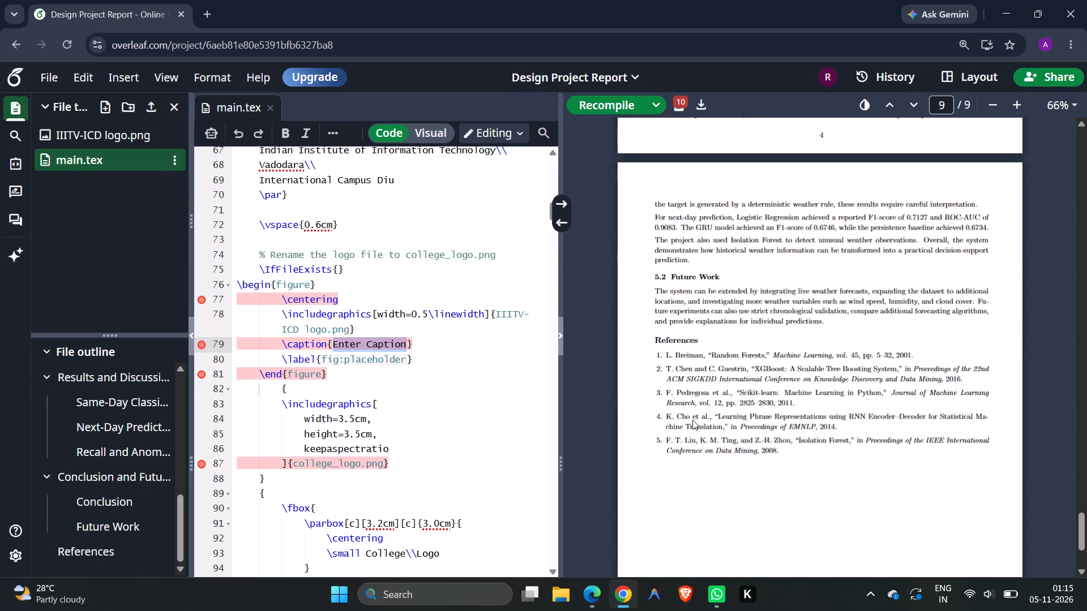
pyautogui.scroll(-4, 692, 420)
pyautogui.scroll(16, 692, 420)
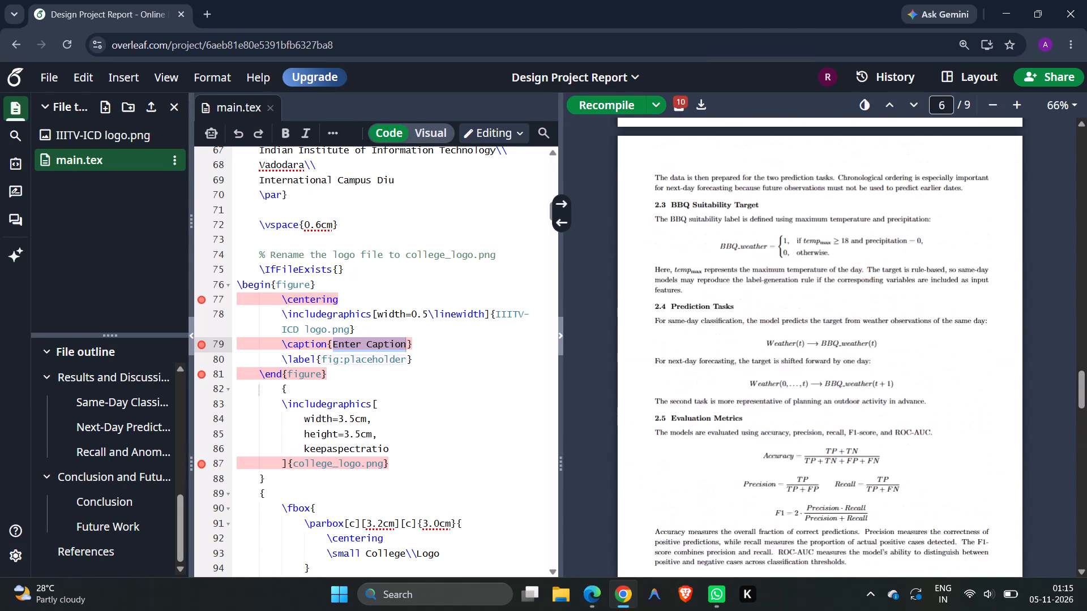
pyautogui.scroll(8, 692, 420)
pyautogui.press('Print')
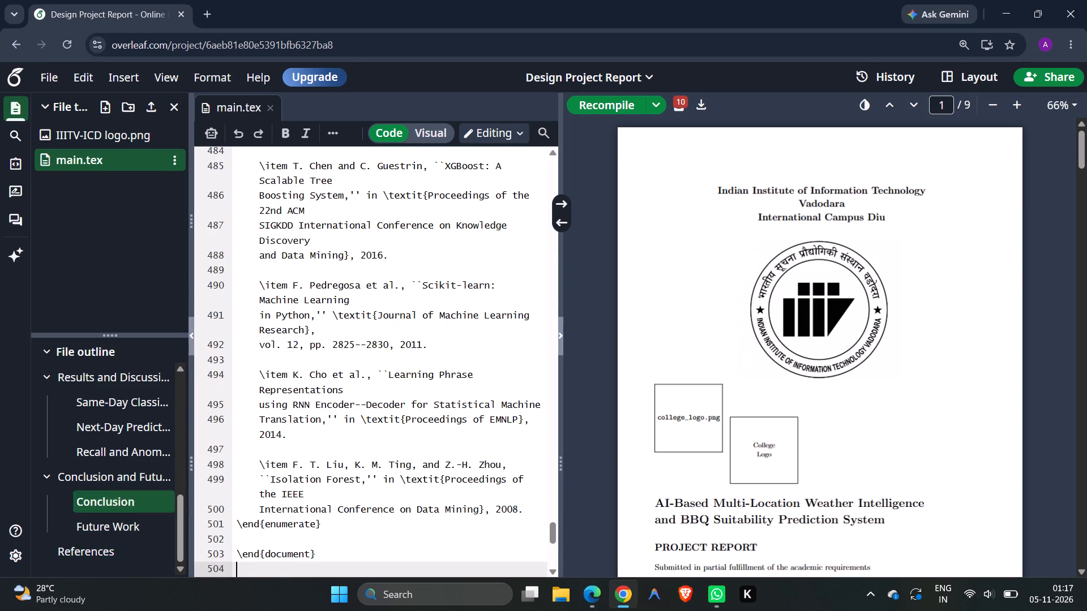
# Recompile the report so the PDF preview reflects the replaced main.tex source.
pyautogui.click(604, 107)
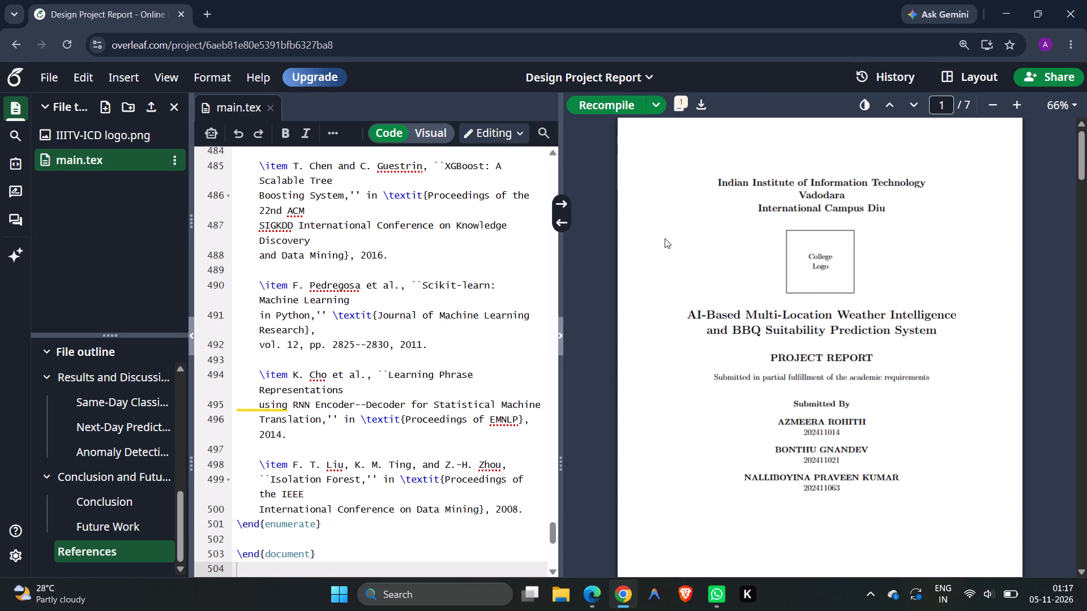
# Review the compiled PDF from title page to conclusion, checking the logo, contents and abstract order, section text, tables and overall length.
pyautogui.scroll(-3, 665, 238)
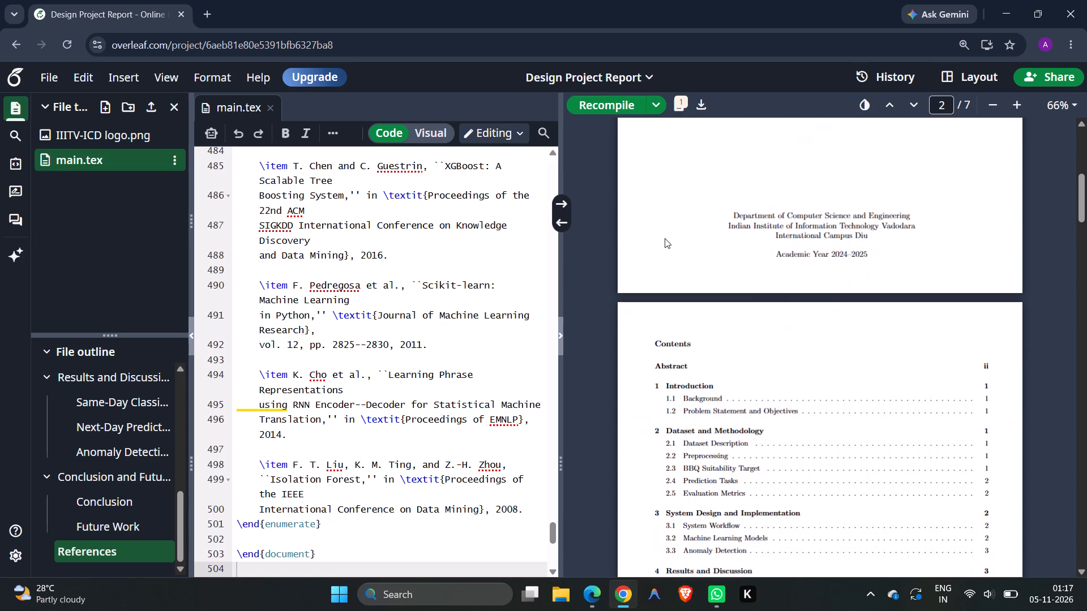
pyautogui.scroll(-3, 665, 238)
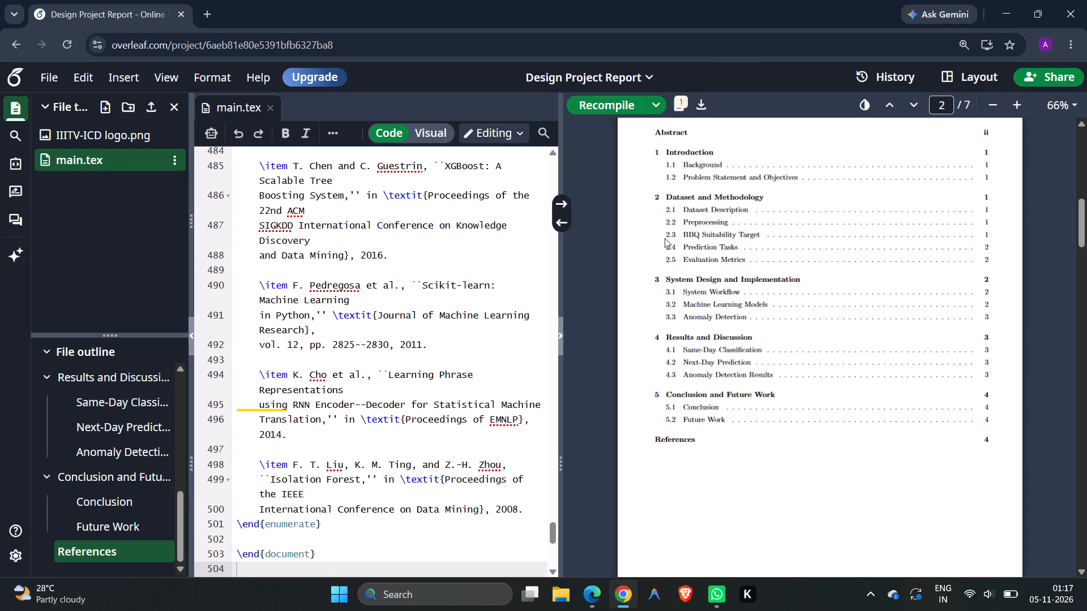
pyautogui.scroll(-1, 665, 238)
pyautogui.scroll(-5, 686, 365)
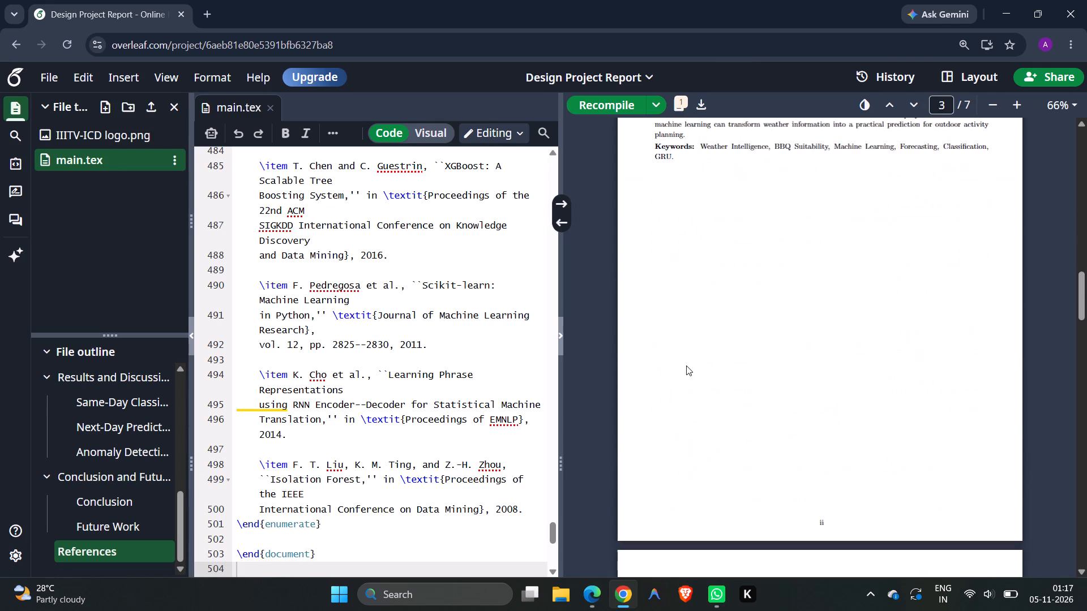
pyautogui.scroll(-8, 686, 365)
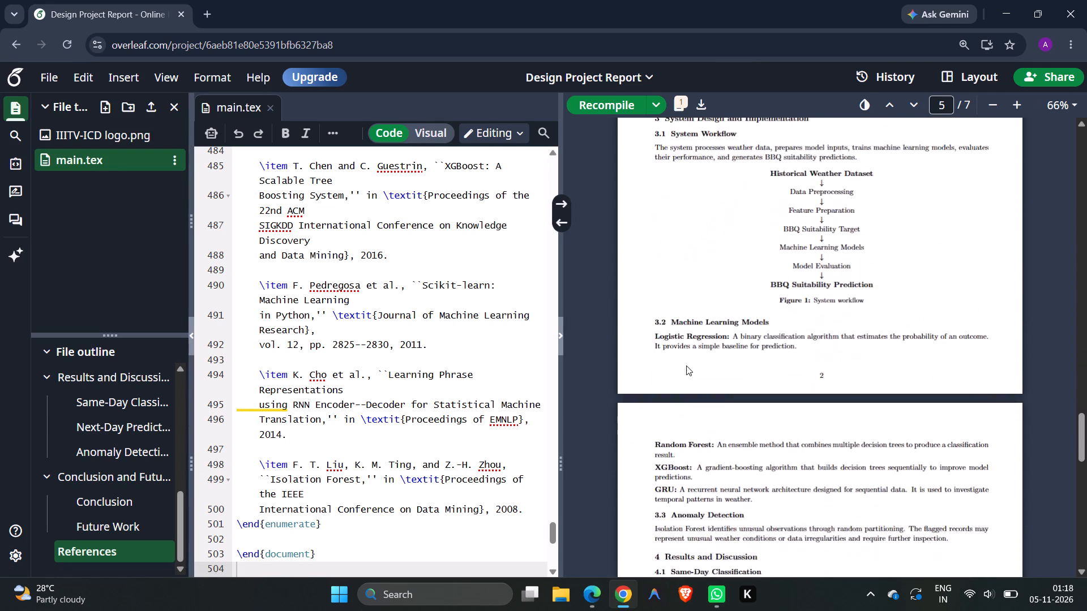
pyautogui.scroll(-6, 686, 365)
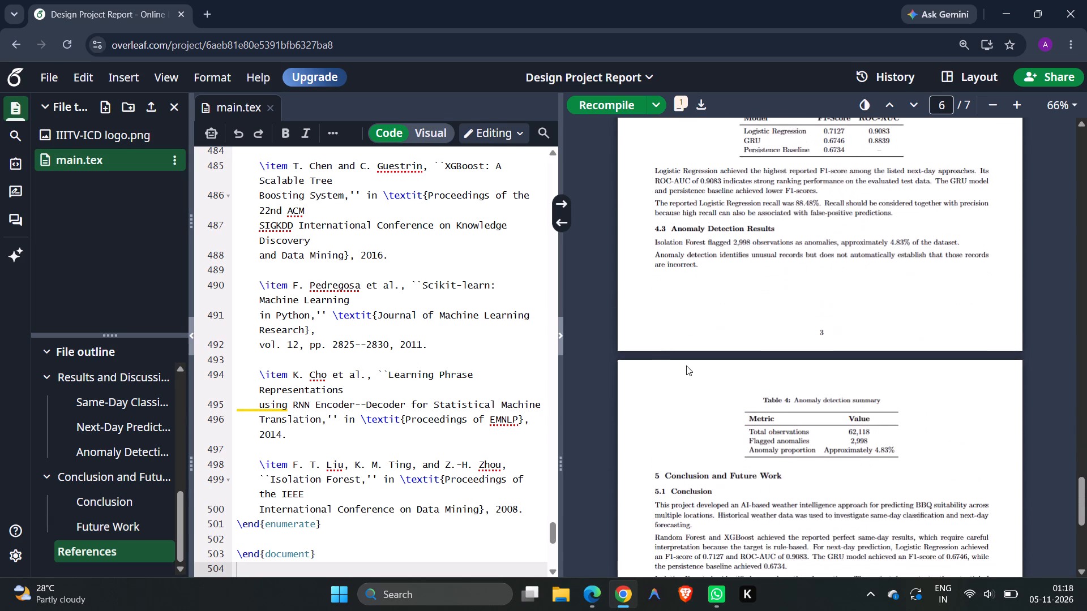
pyautogui.scroll(-4, 686, 365)
pyautogui.scroll(18, 686, 365)
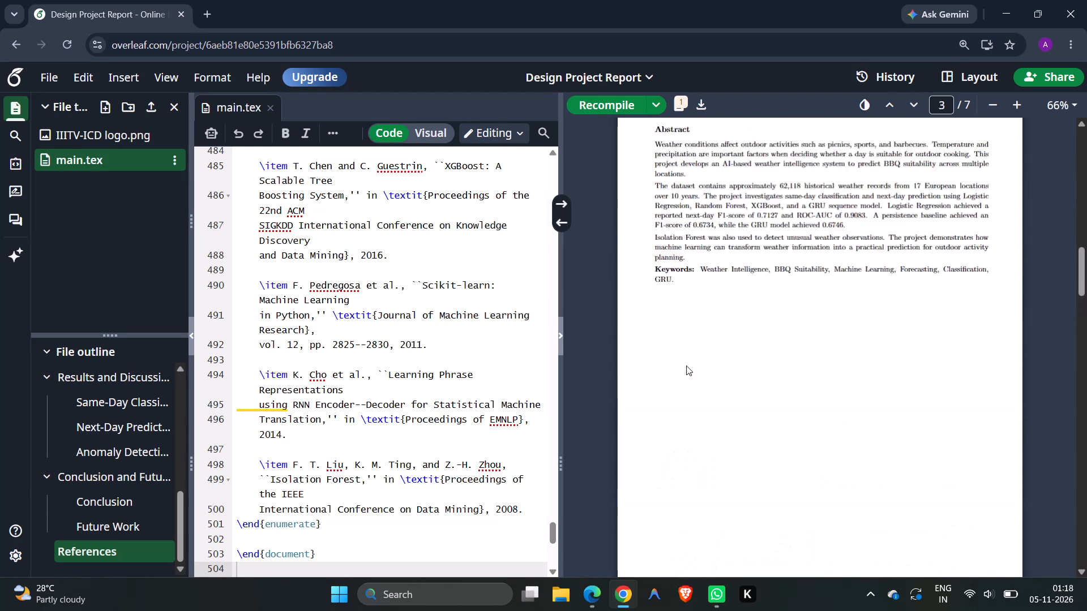
pyautogui.scroll(2, 686, 365)
# Locate the source code of the title page's College Logo placeholder in main.tex and examine the logo block's image file name.
pyautogui.doubleClick(812, 265)
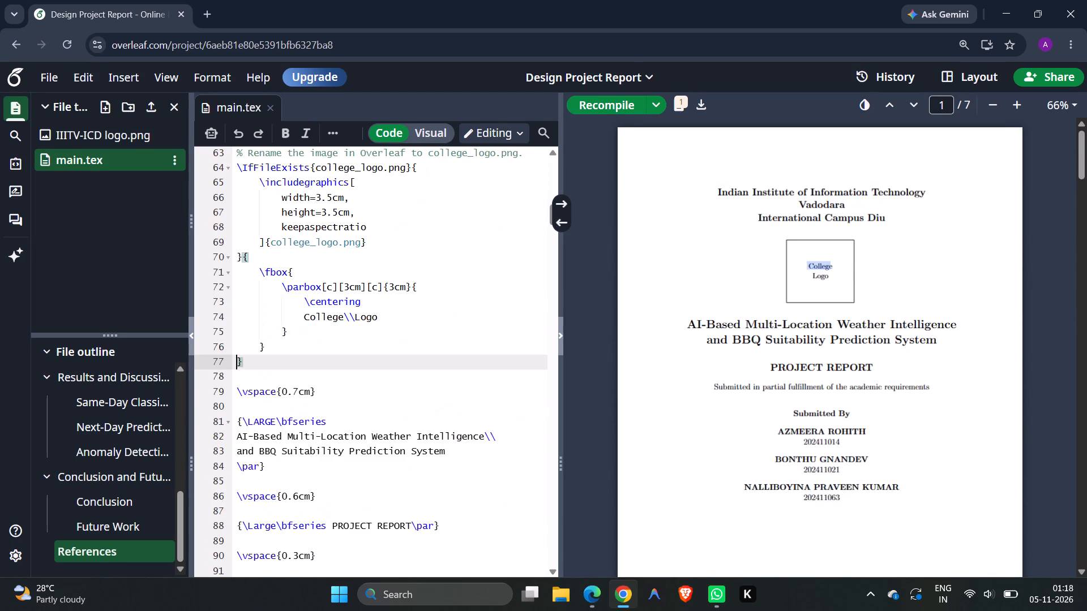
pyautogui.scroll(2, 352, 330)
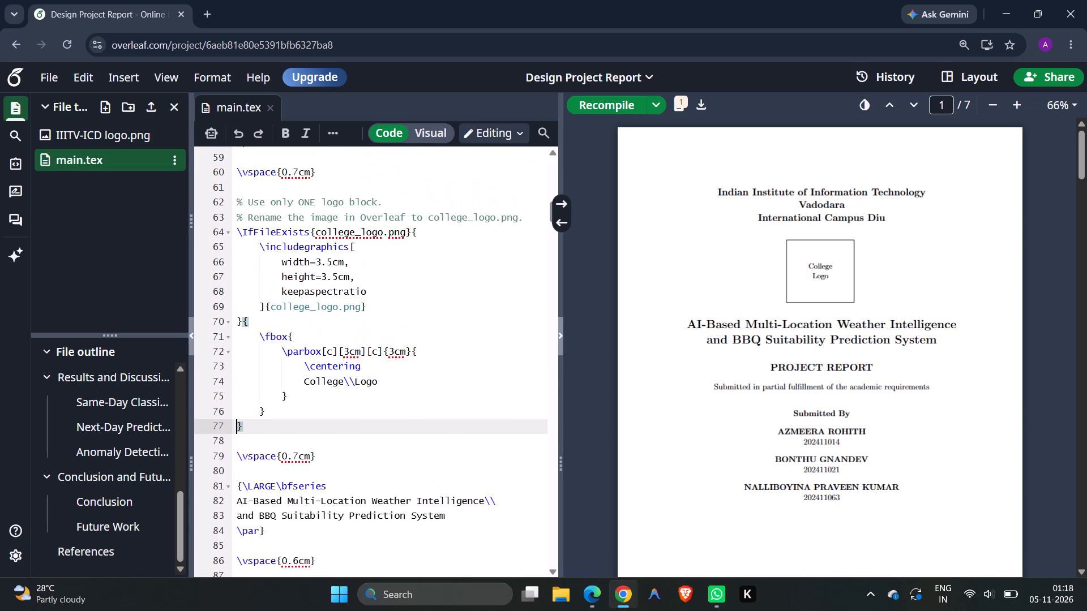
pyautogui.scroll(3, 352, 330)
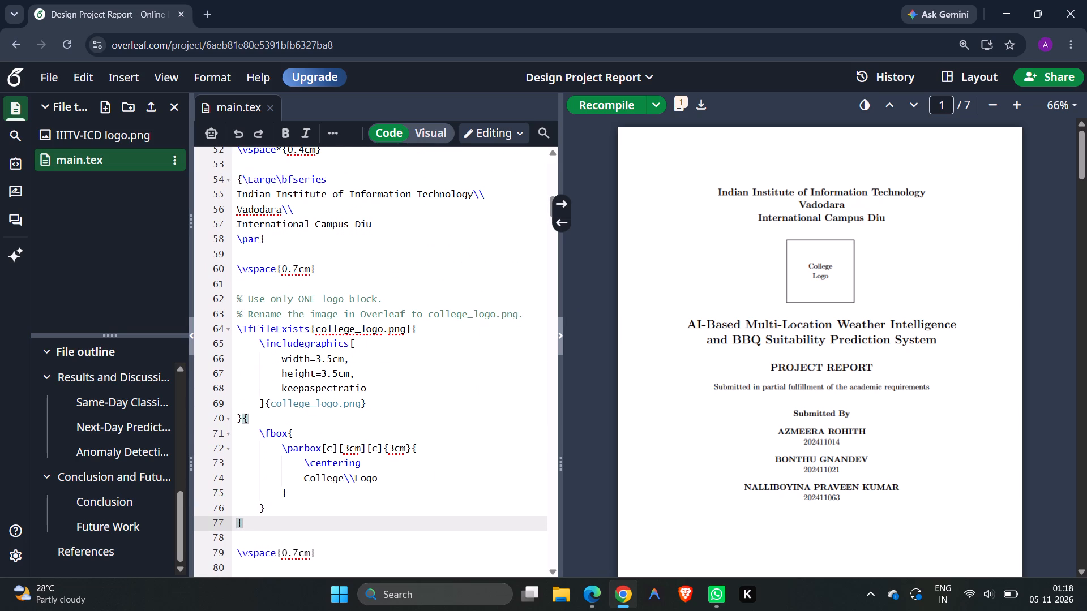
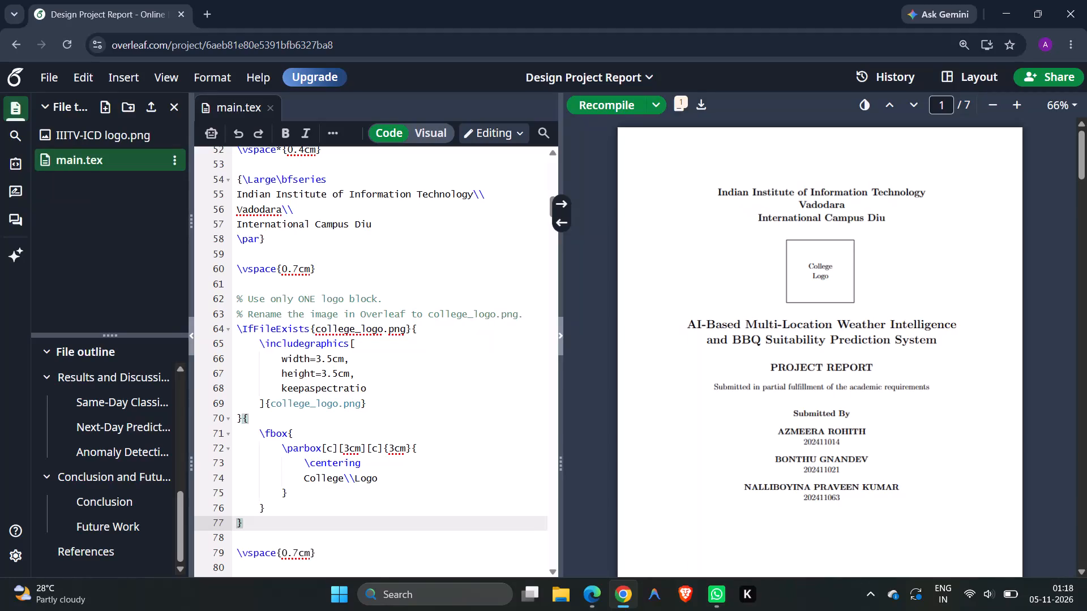
# Delete the PROJECT REPORT heading and the "Submitted in partial fulfillment of the academic requirements" block from the title page source, and recompile.
pyautogui.scroll(-2, 345, 326)
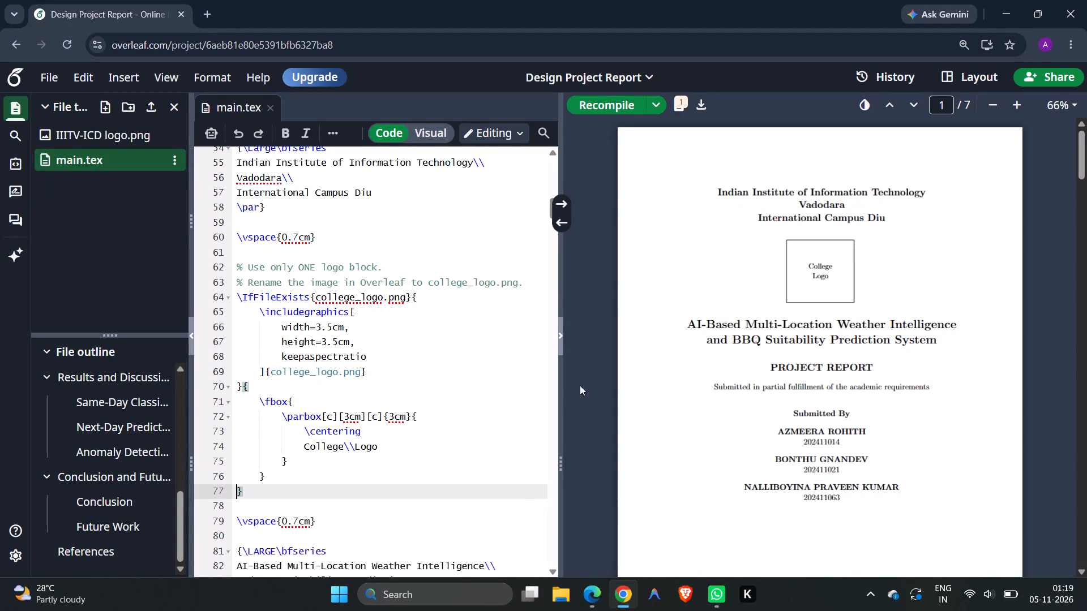
pyautogui.doubleClick(834, 366)
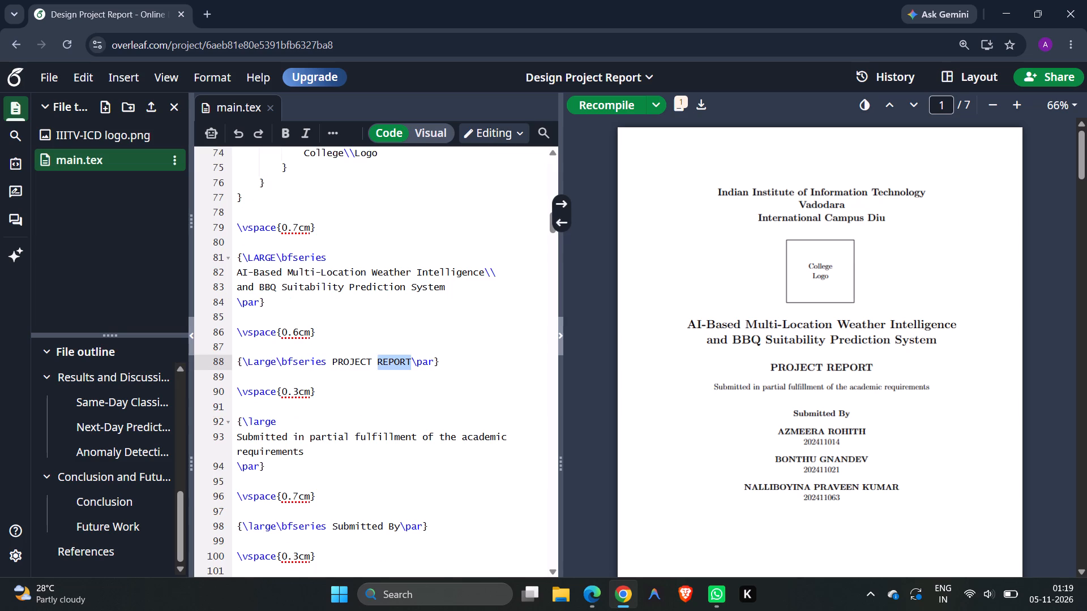
pyautogui.moveTo(309, 453); pyautogui.dragTo(241, 360)
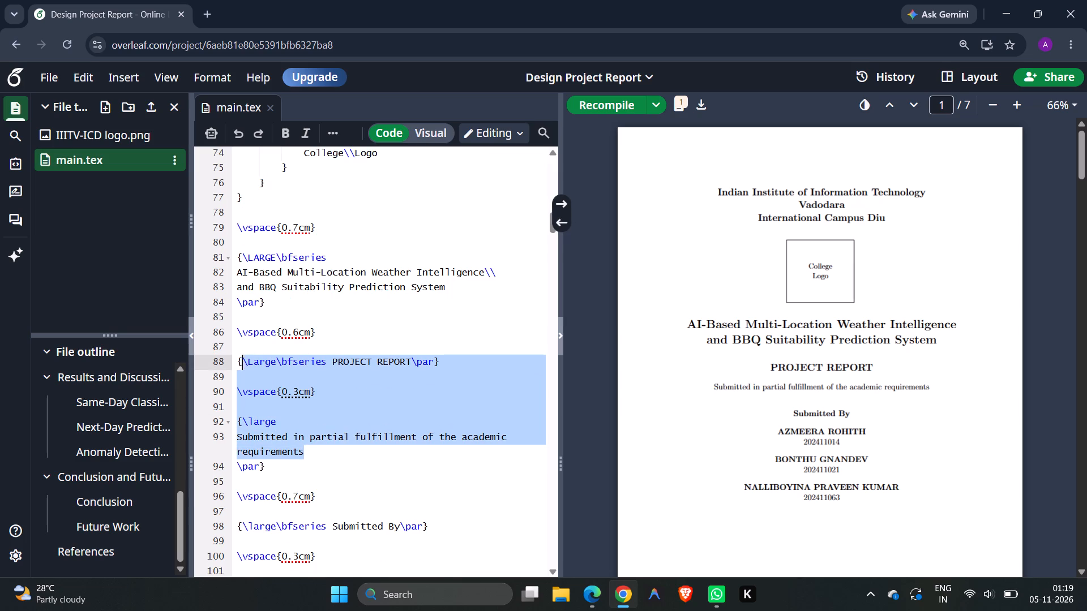
pyautogui.moveTo(241, 360); pyautogui.dragTo(237, 360)
pyautogui.press('BackSpace')
pyautogui.press('BackSpace')
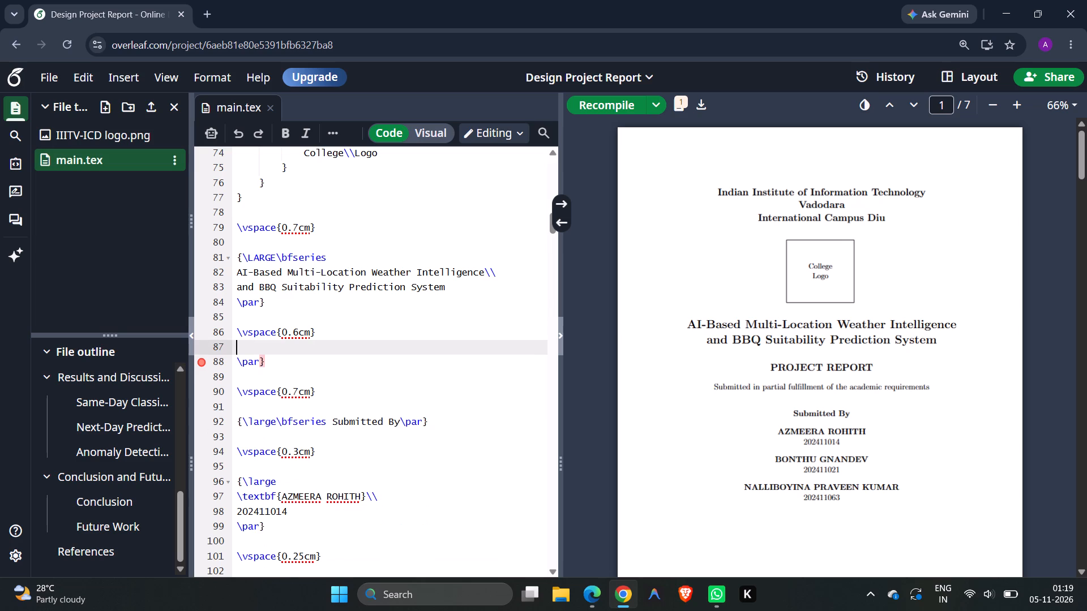
pyautogui.click(283, 361)
pyautogui.press('BackSpace')
pyautogui.press('BackSpace')
pyautogui.press('BackSpace')
pyautogui.press('BackSpace')
pyautogui.press('BackSpace')
pyautogui.press('BackSpace')
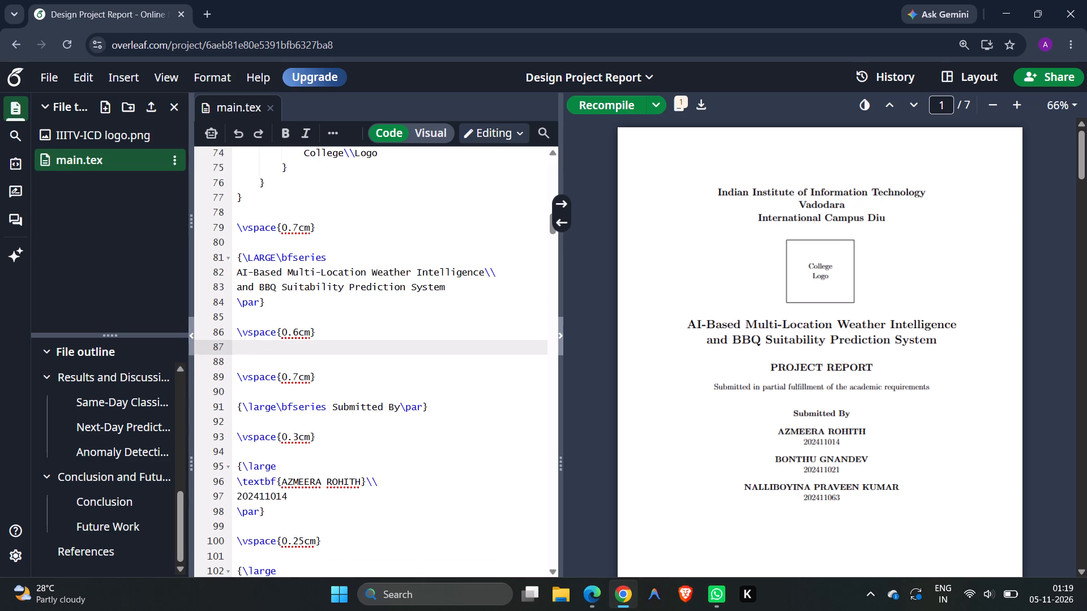
pyautogui.click(620, 101)
# Delete the department, institute, campus and Academic Year 2024--2025 lines plus the \vfill above them from the title page source, and recompile.
pyautogui.scroll(-3, 666, 262)
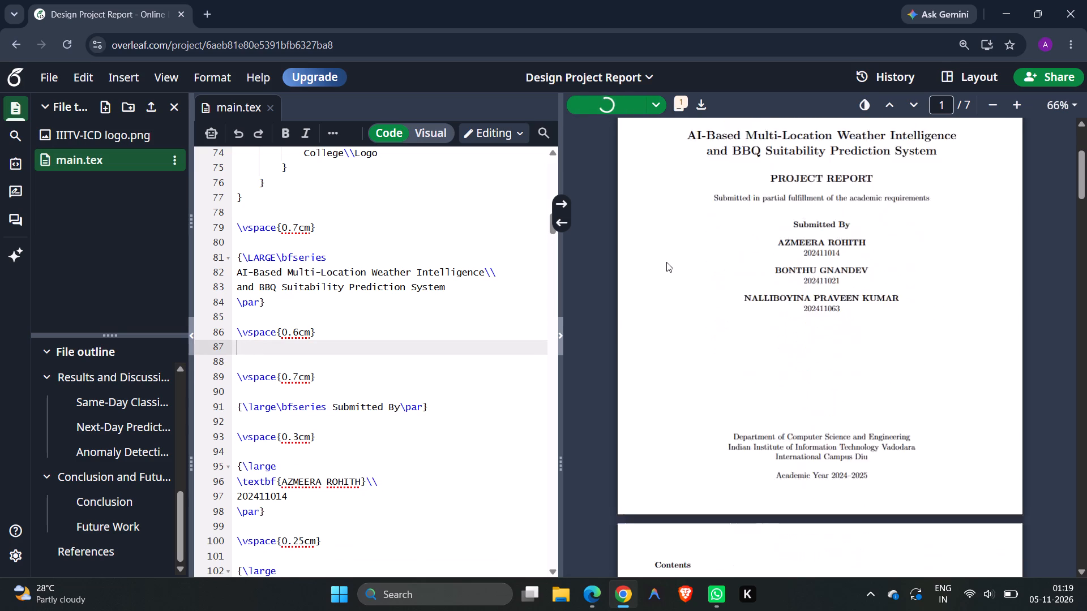
pyautogui.scroll(-2, 666, 262)
pyautogui.scroll(-3, 353, 316)
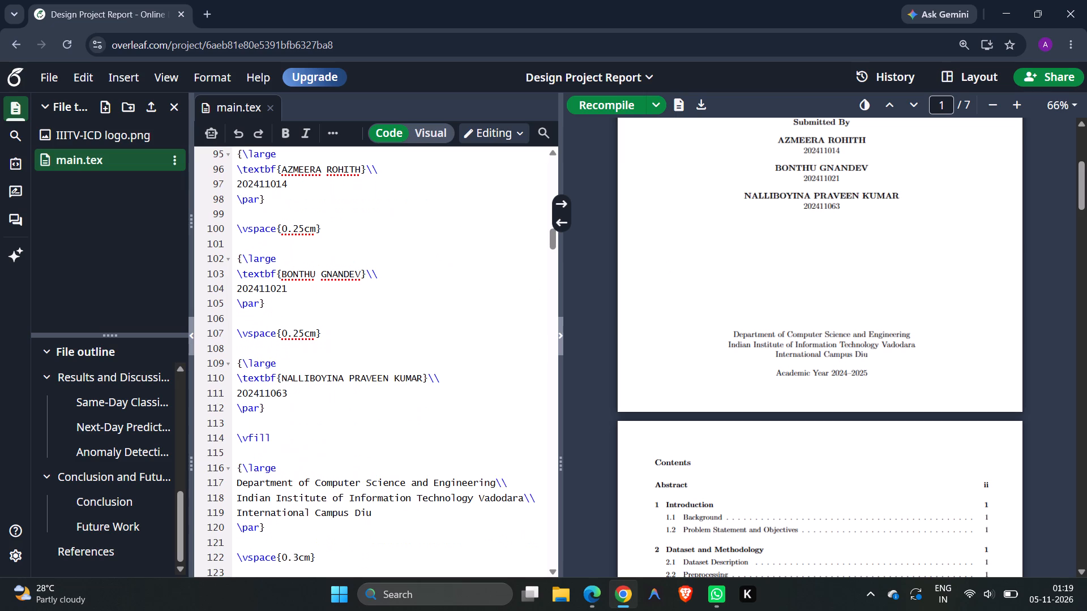
pyautogui.scroll(-1, 353, 316)
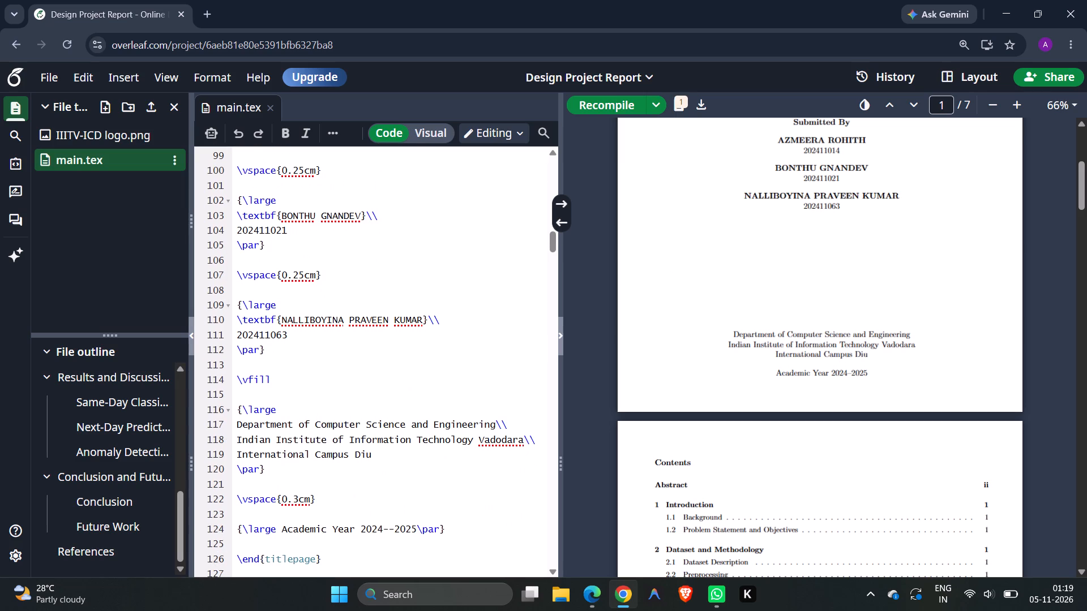
pyautogui.scroll(-1, 378, 458)
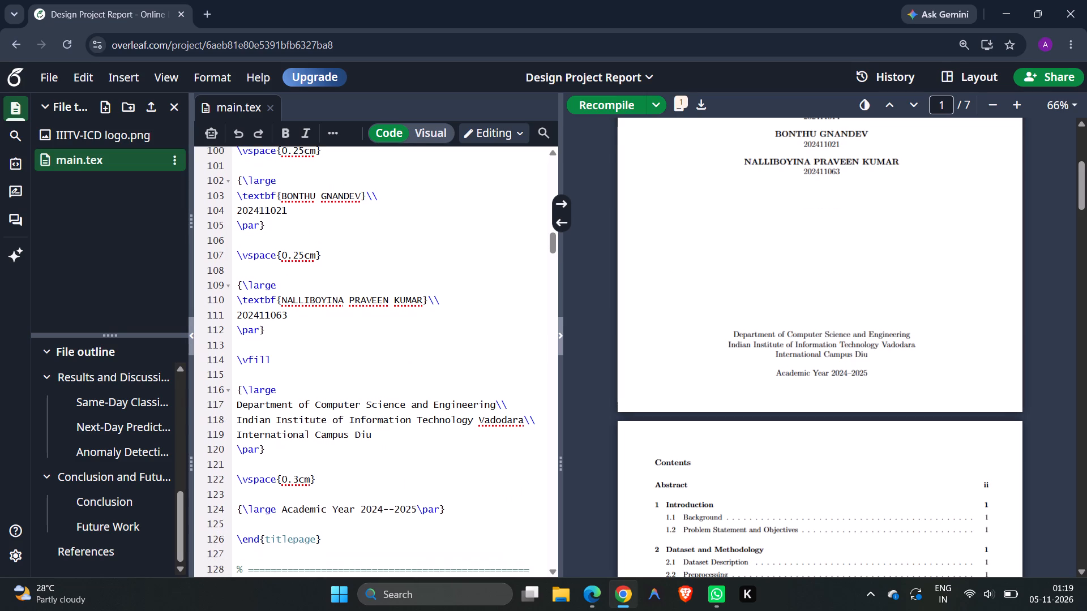
pyautogui.moveTo(451, 510); pyautogui.dragTo(301, 446)
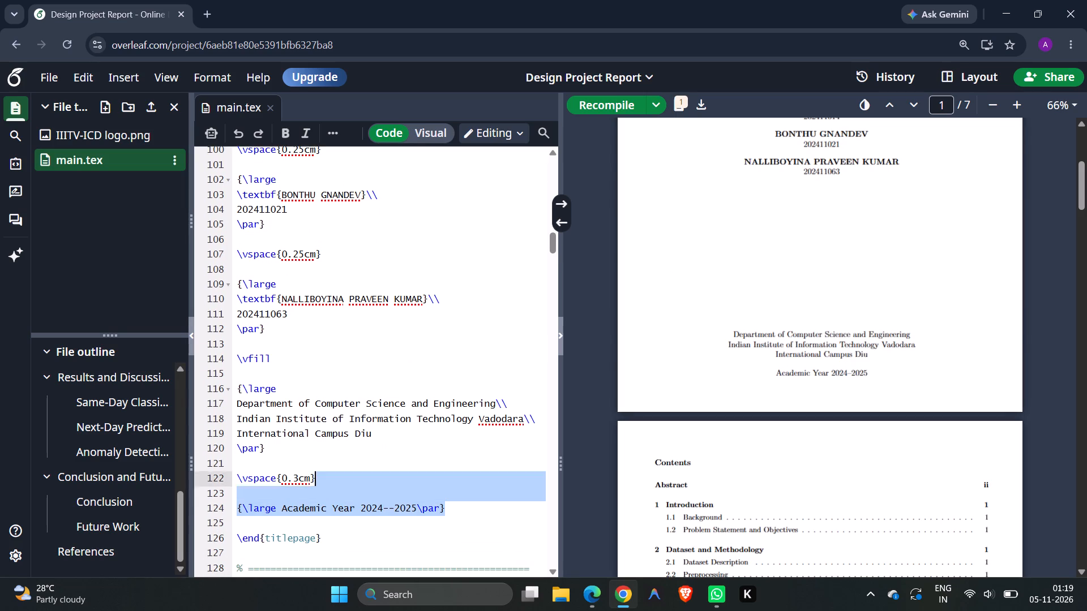
pyautogui.moveTo(301, 446); pyautogui.dragTo(237, 387)
pyautogui.press('BackSpace')
pyautogui.press('BackSpace')
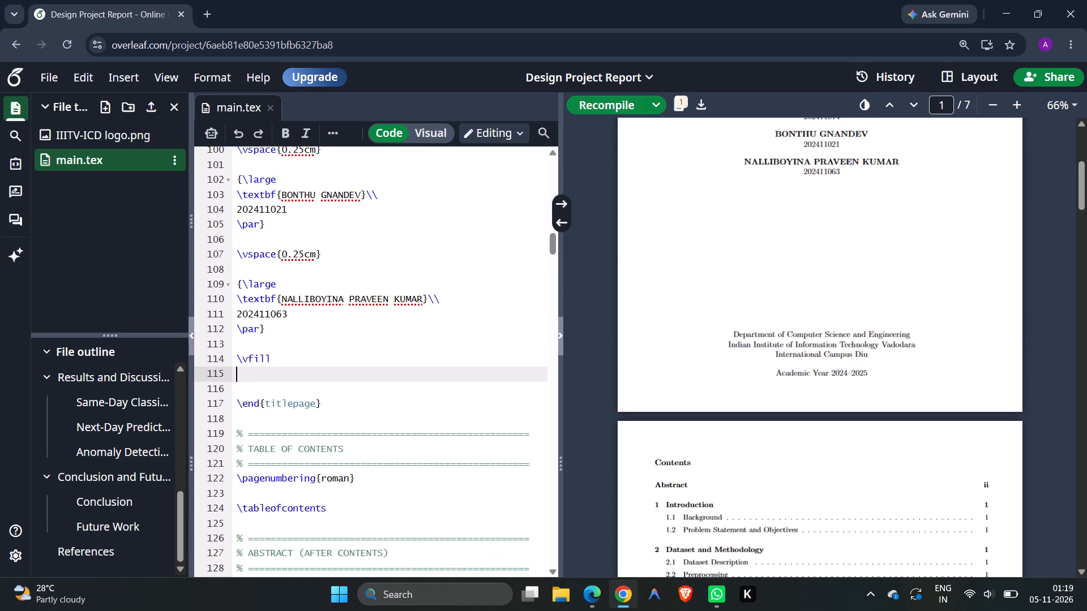
pyautogui.press('BackSpace')
pyautogui.press('BackSpace')
pyautogui.press('BackSpace')
pyautogui.press('BackSpace')
pyautogui.press('BackSpace')
pyautogui.press('BackSpace')
pyautogui.press('BackSpace')
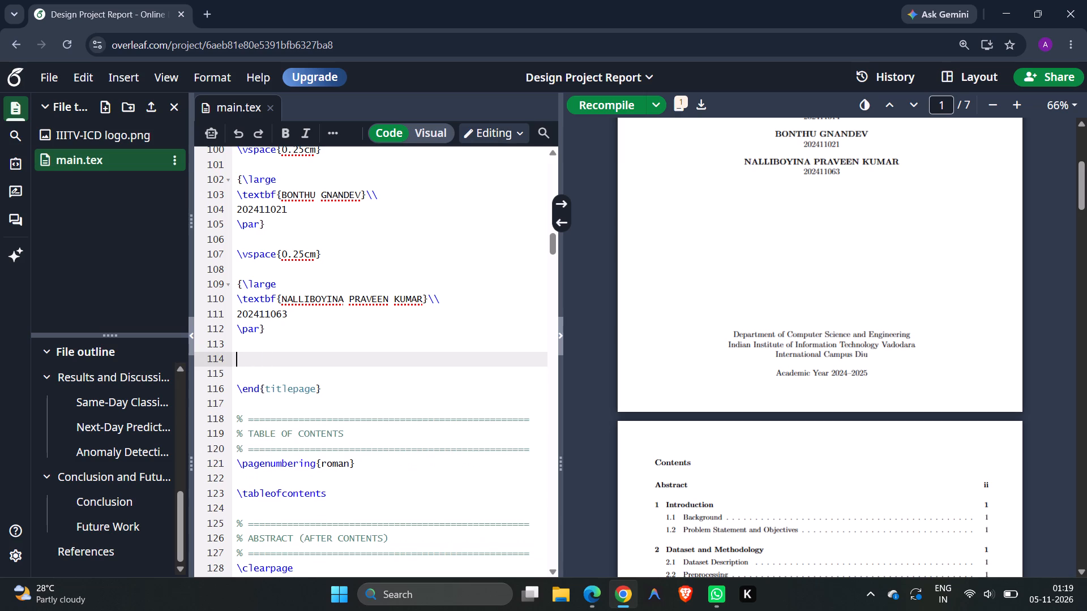
pyautogui.press('BackSpace')
pyautogui.press('BackSpace')
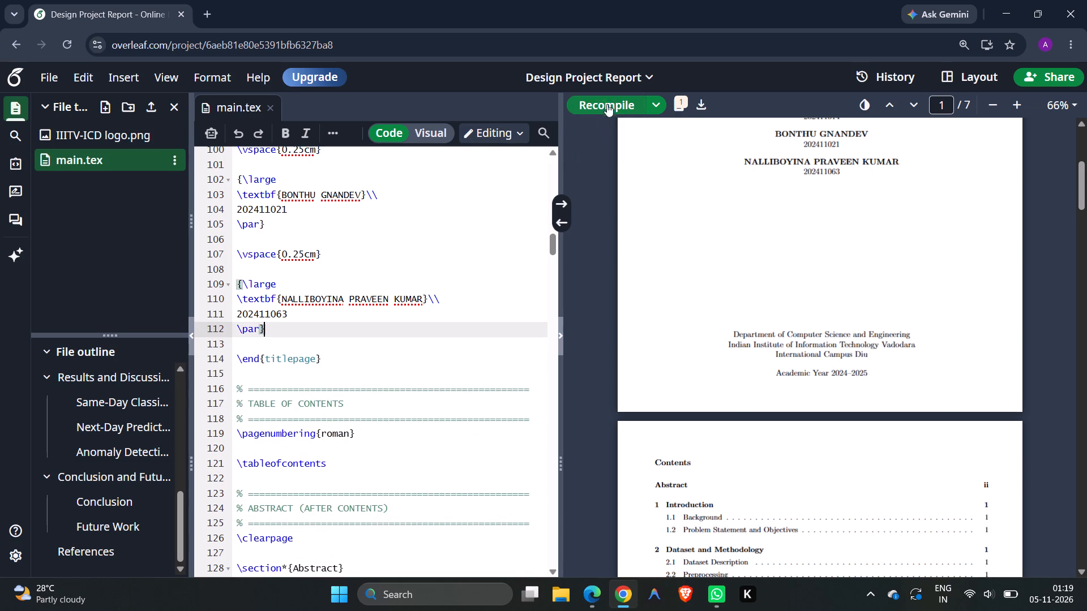
pyautogui.click(607, 102)
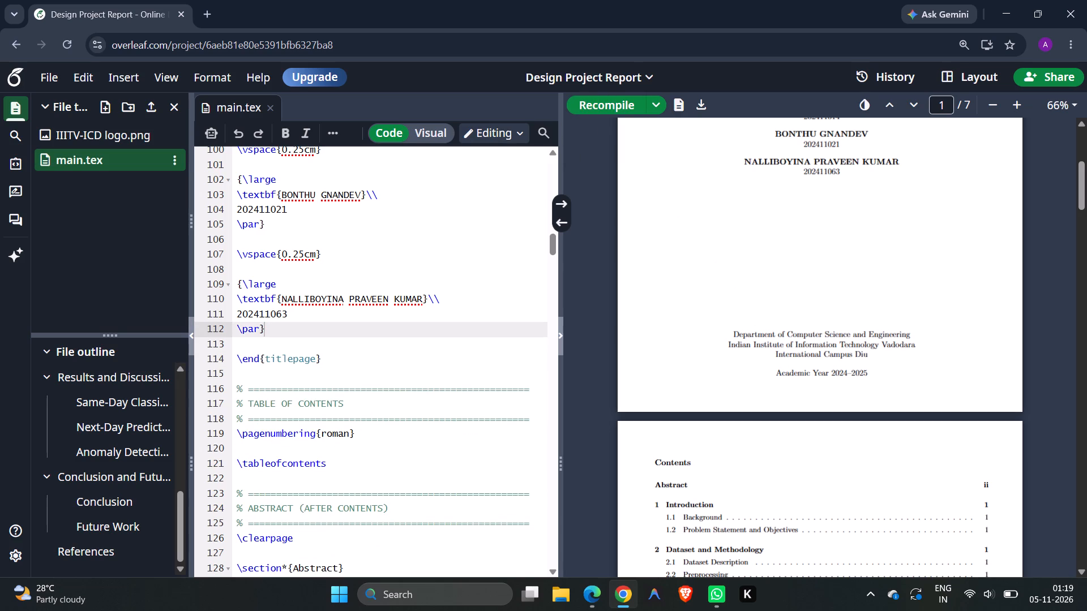
# Review the recompiled PDF from the title page to the references, checking the title page layout, contents, abstract, sections and tables.
pyautogui.scroll(-2, 758, 329)
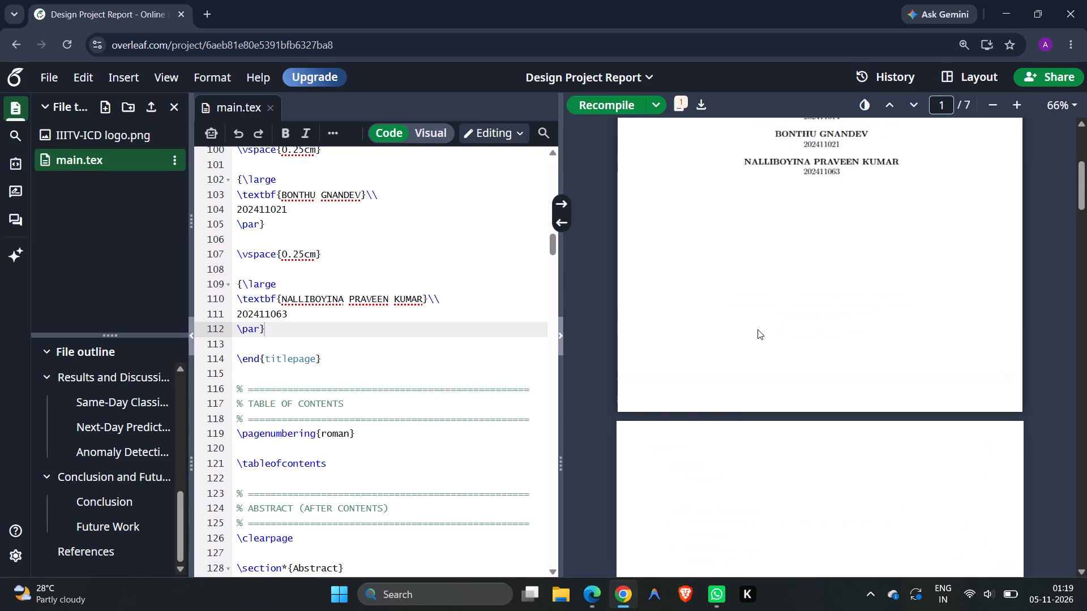
pyautogui.scroll(-1, 758, 329)
pyautogui.scroll(4, 758, 329)
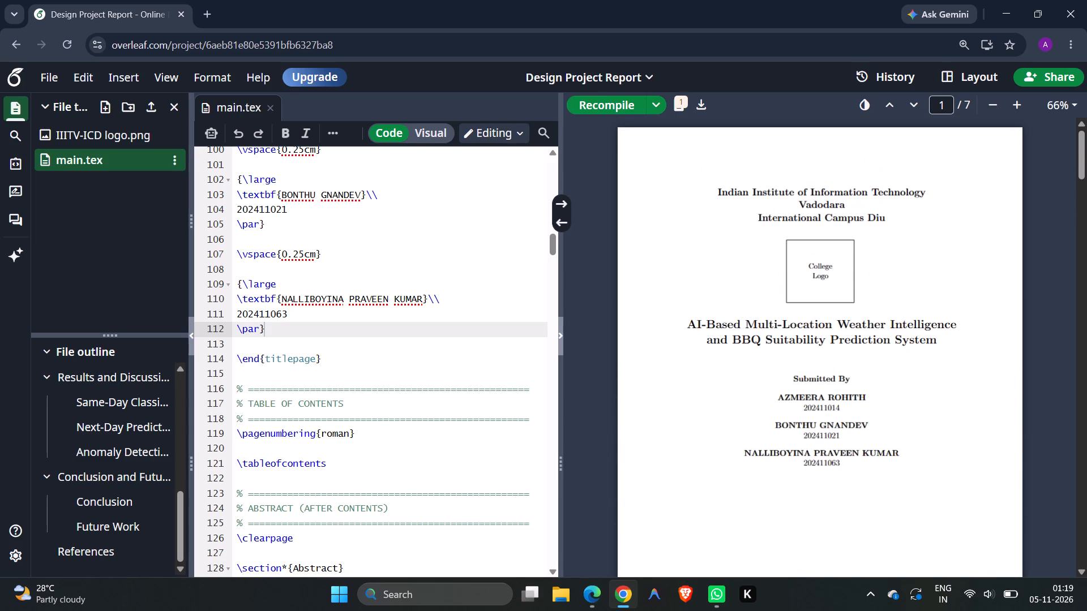
pyautogui.scroll(-1, 758, 329)
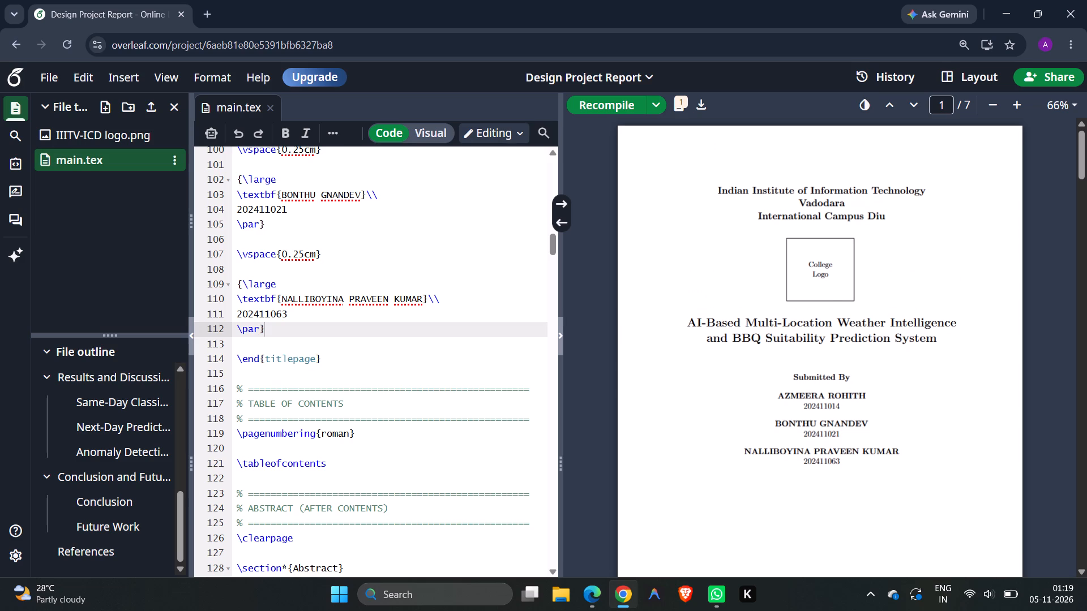
pyautogui.scroll(-2, 758, 329)
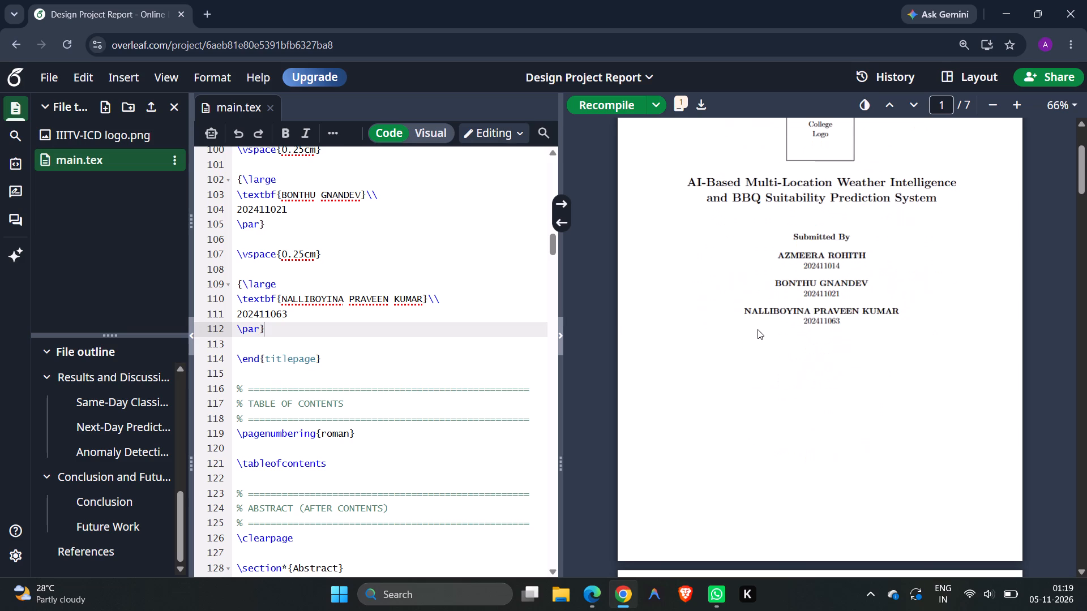
pyautogui.scroll(-3, 758, 329)
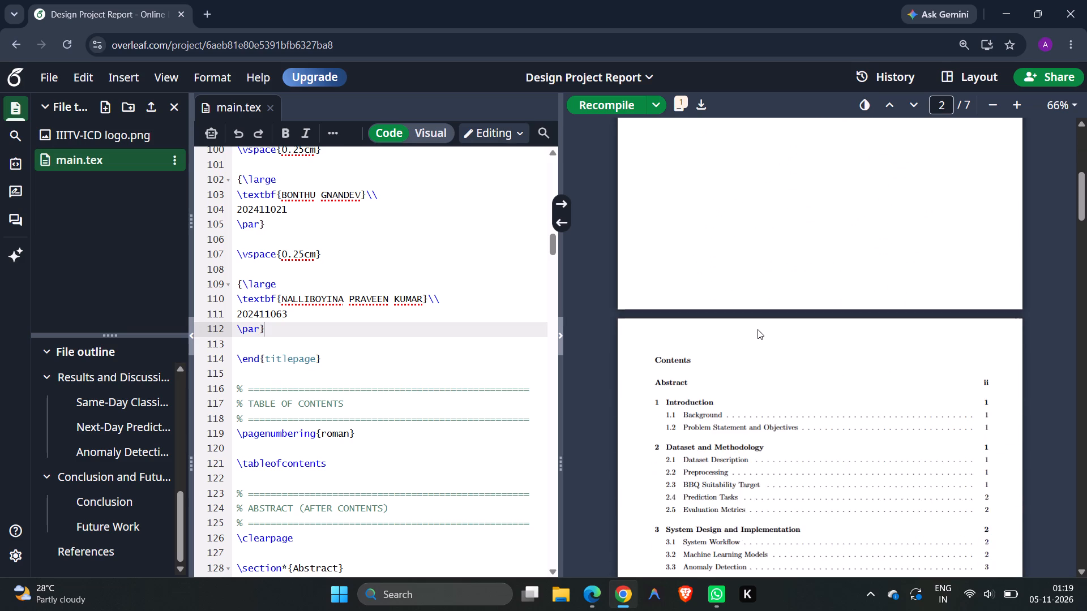
pyautogui.scroll(-3, 758, 329)
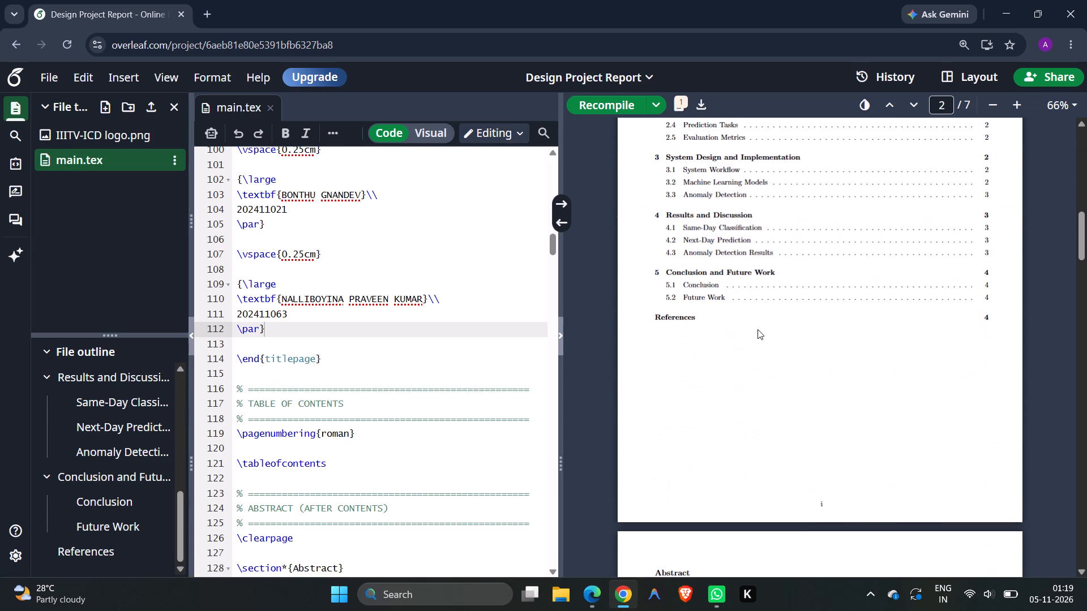
pyautogui.scroll(-3, 758, 329)
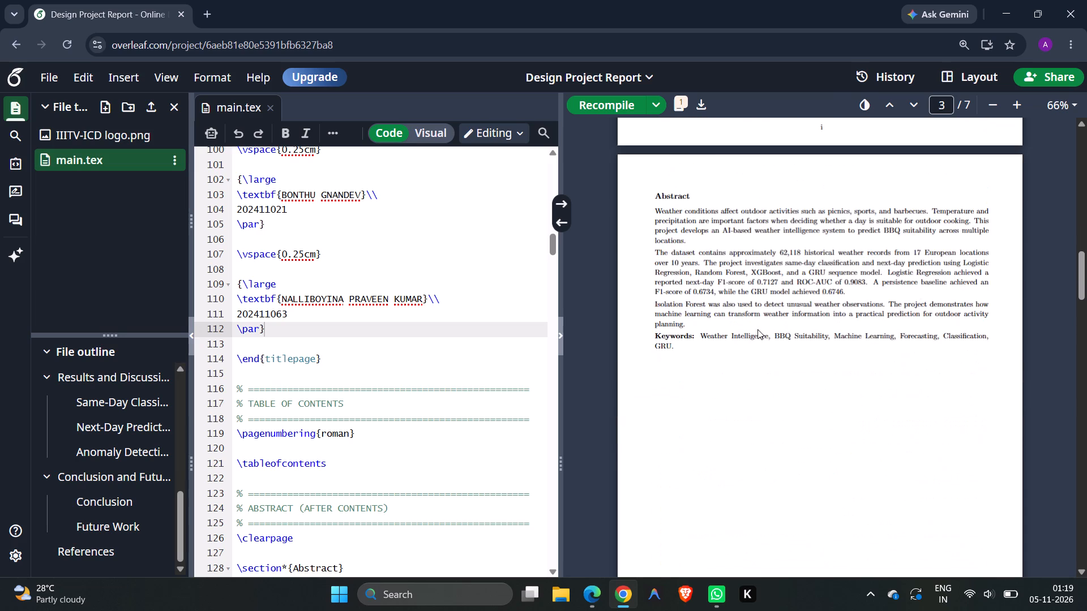
pyautogui.scroll(-7, 758, 329)
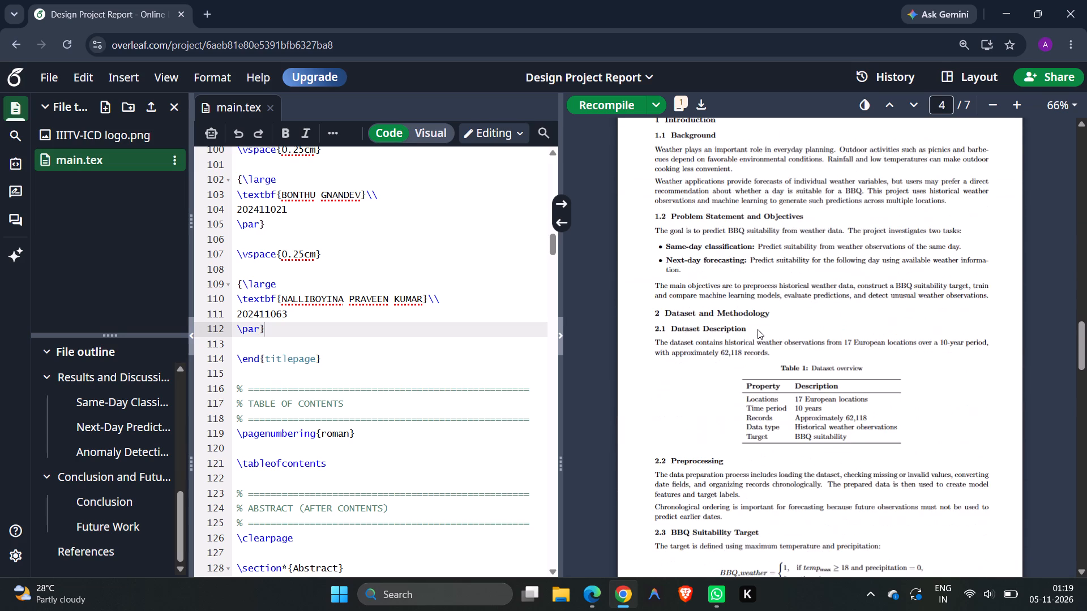
pyautogui.scroll(-4, 758, 329)
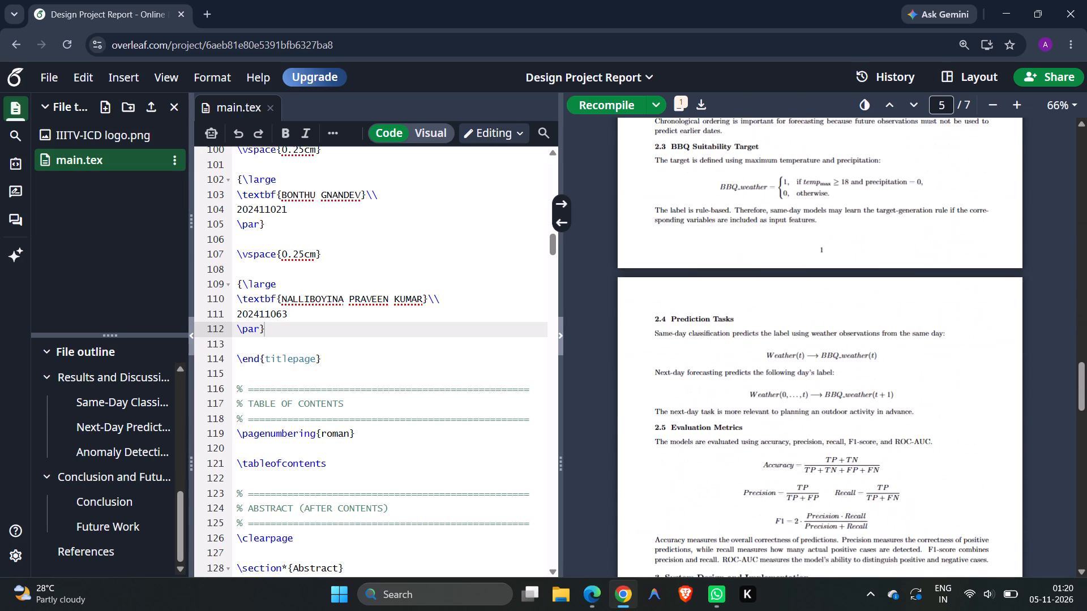
pyautogui.scroll(-11, 758, 329)
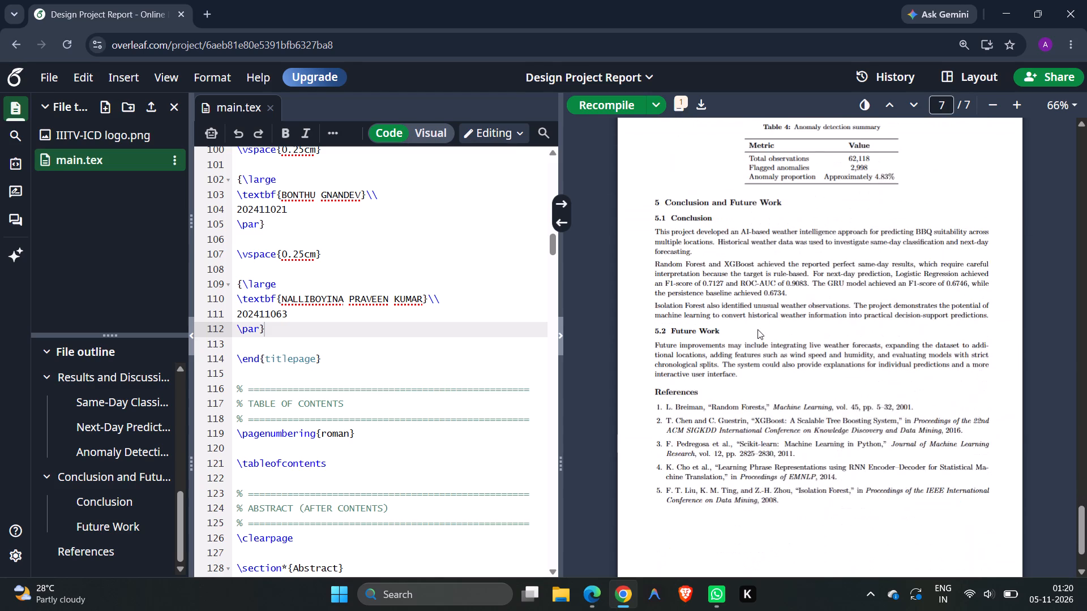
pyautogui.scroll(-2, 758, 329)
pyautogui.scroll(2, 758, 329)
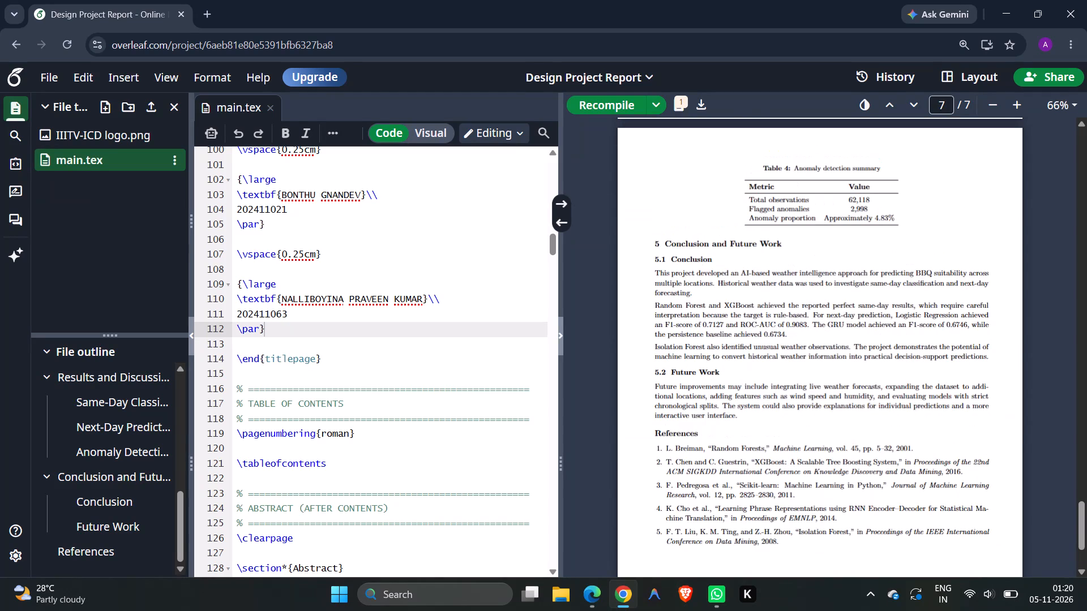
pyautogui.scroll(19, 758, 329)
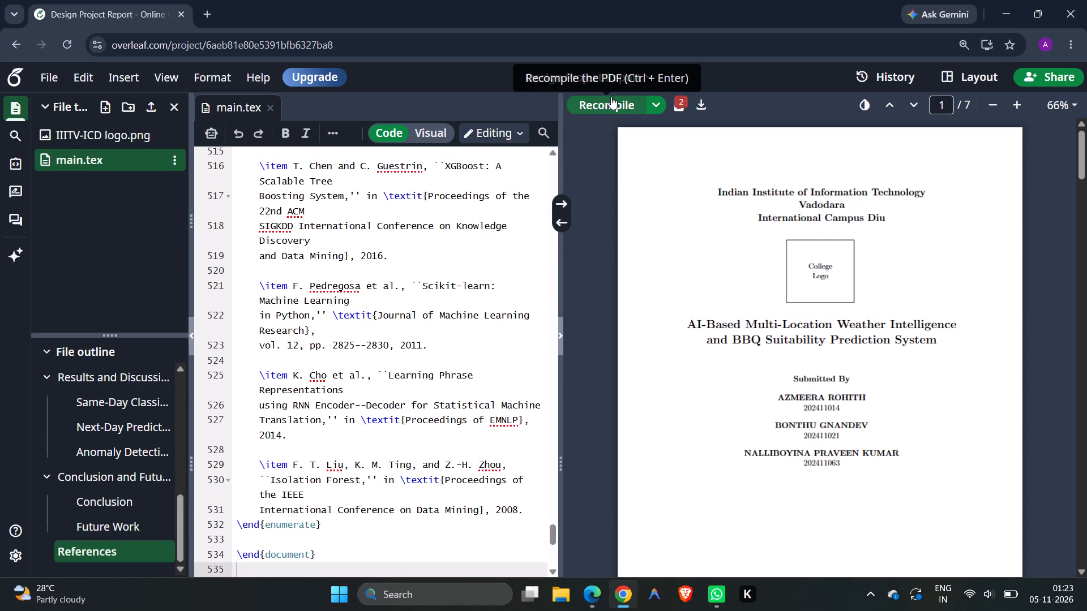
# Review the recompiled PDF's title page, table of contents and abstract.
pyautogui.scroll(-1, 679, 304)
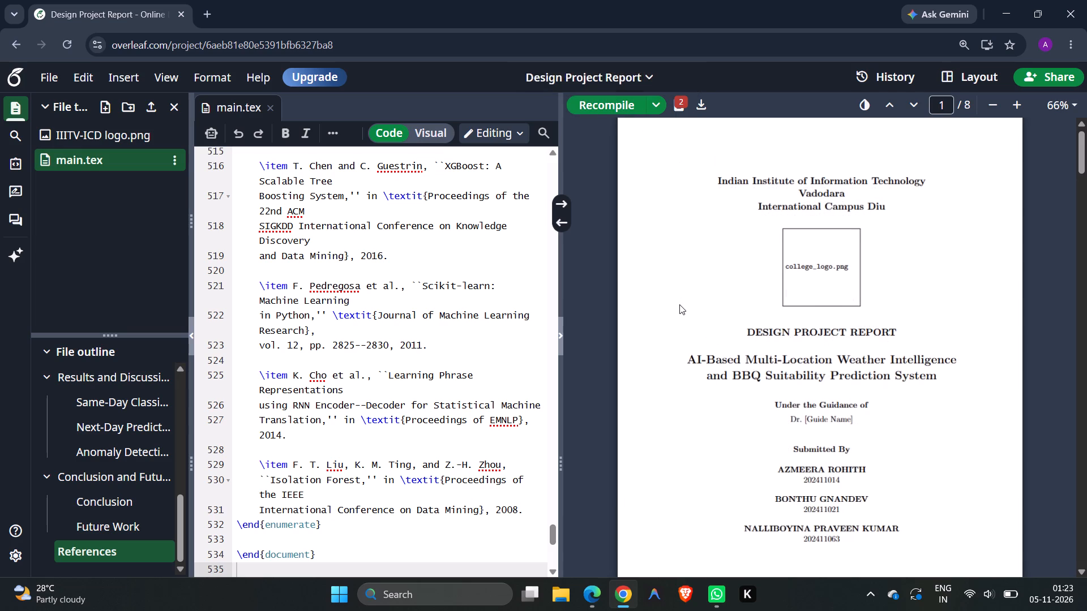
pyautogui.scroll(-3, 679, 304)
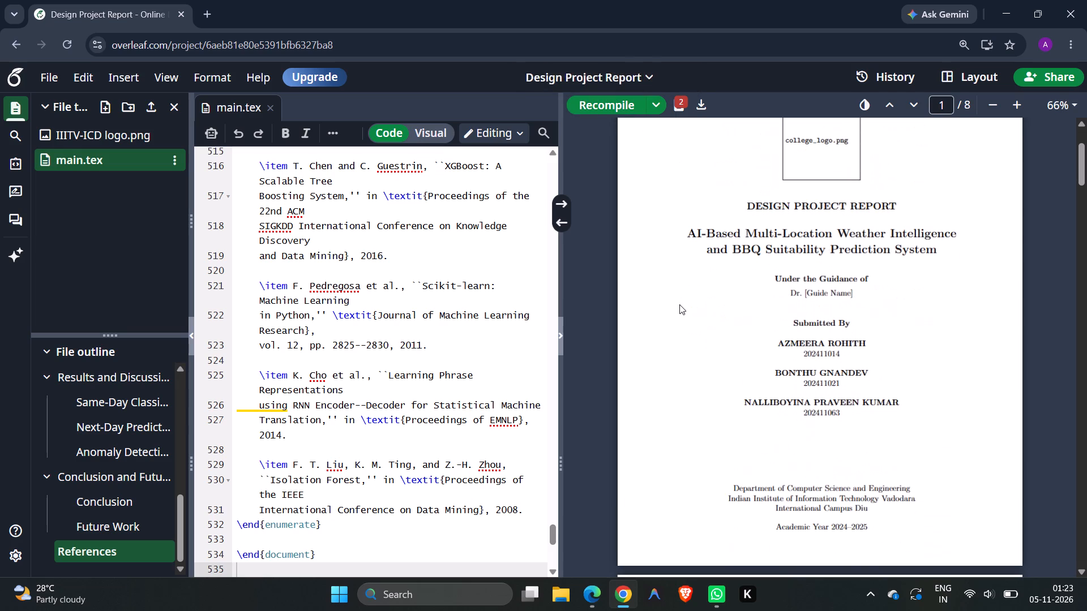
pyautogui.scroll(-1, 679, 304)
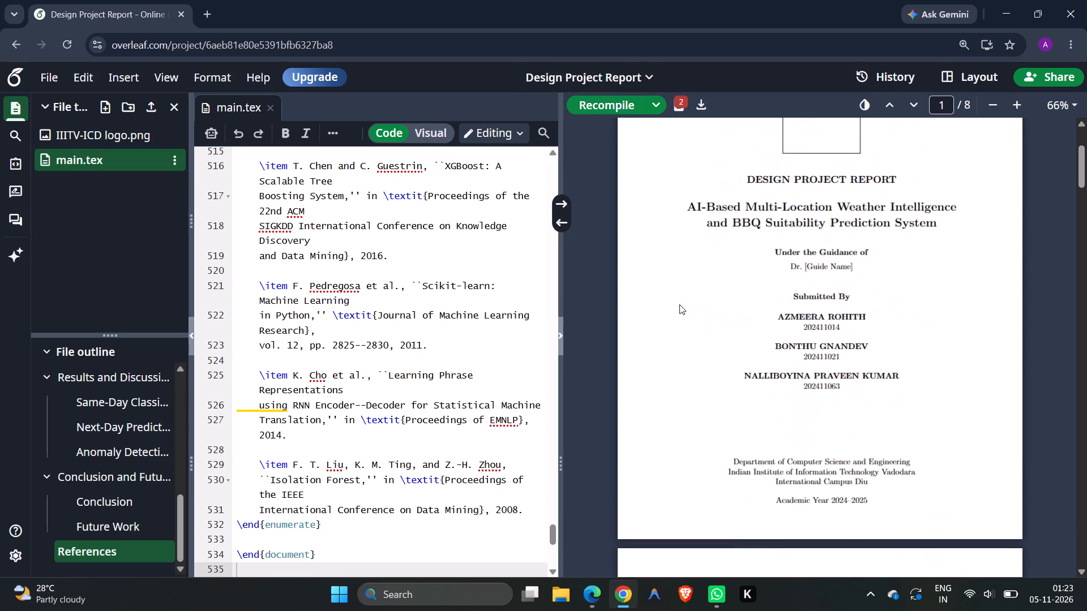
pyautogui.scroll(-2, 679, 304)
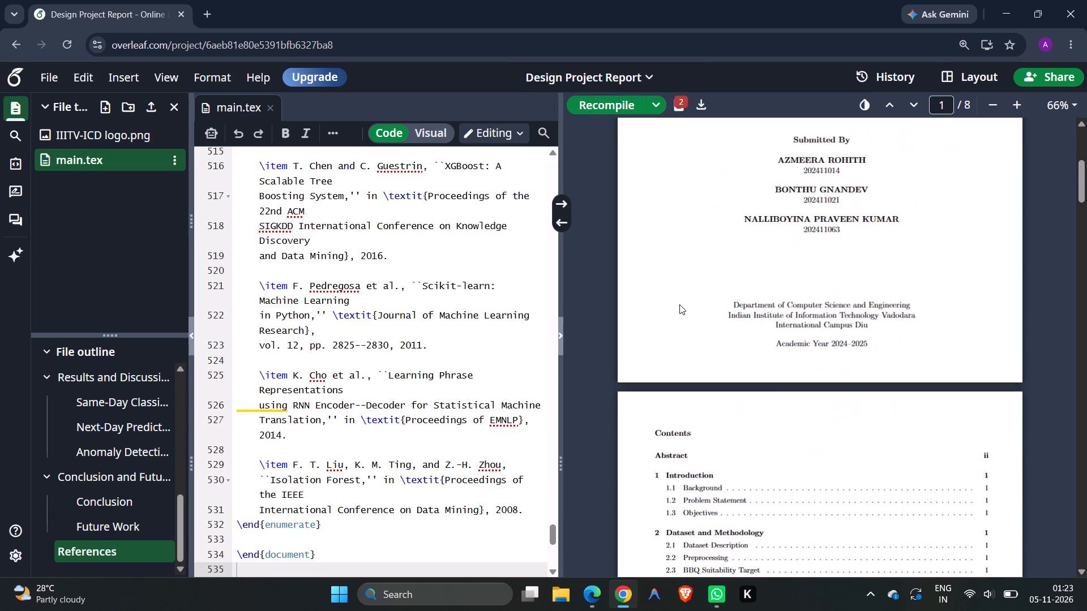
pyautogui.scroll(-5, 679, 304)
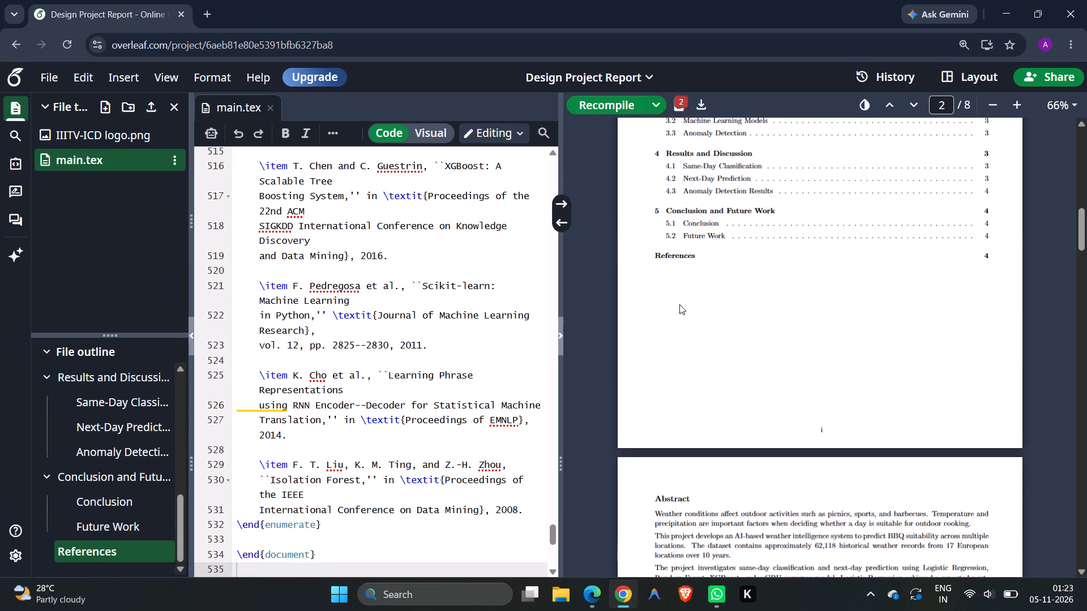
pyautogui.scroll(-3, 679, 304)
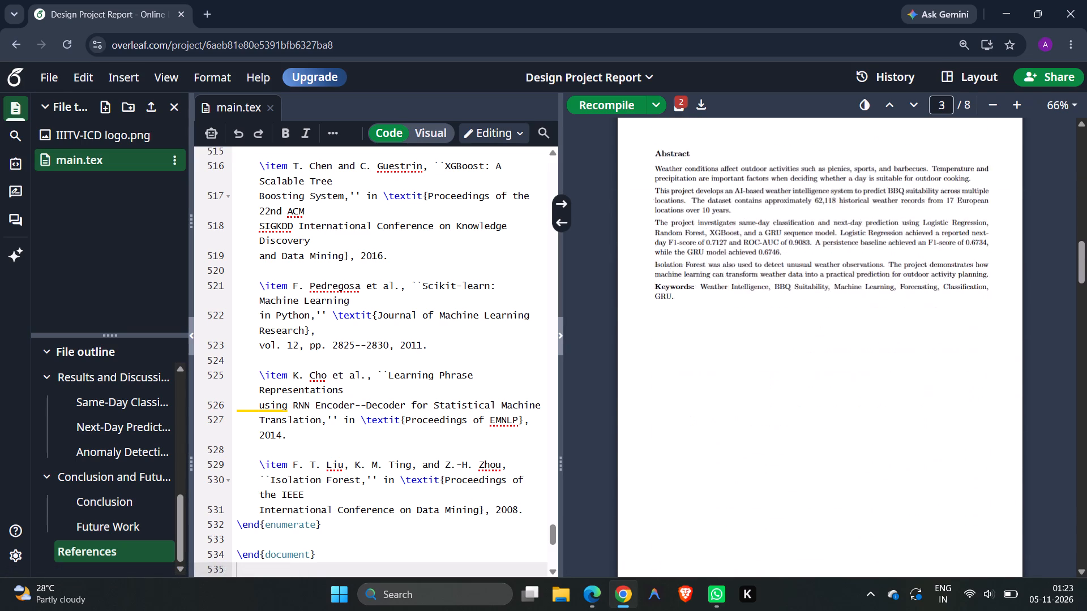
# Review the report's remaining pages in the PDF, from the Introduction through the tables and conclusion to the References.
pyautogui.scroll(-3, 679, 304)
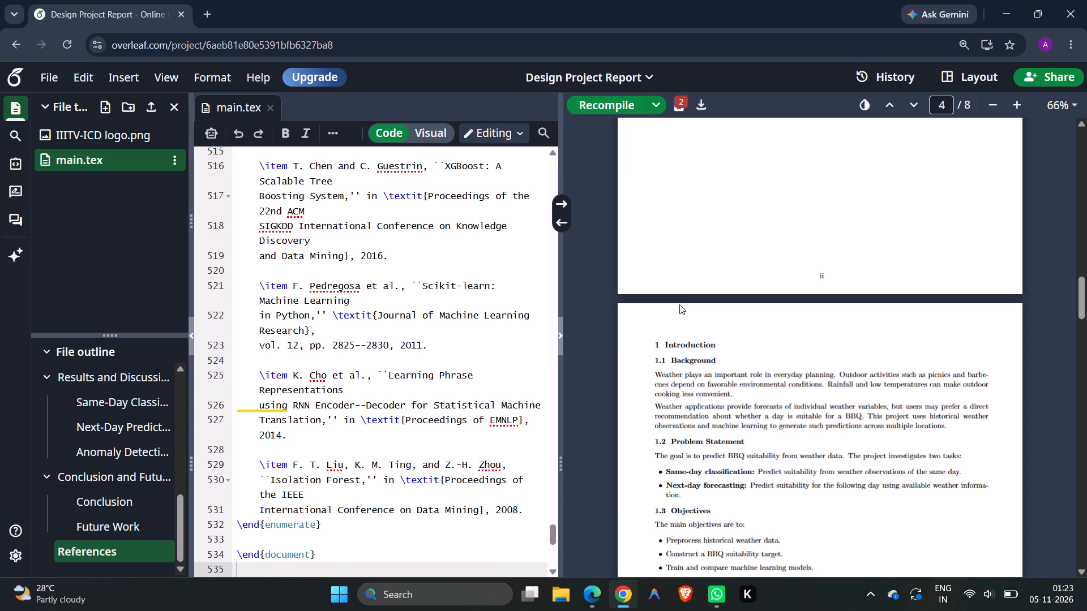
pyautogui.scroll(-3, 743, 352)
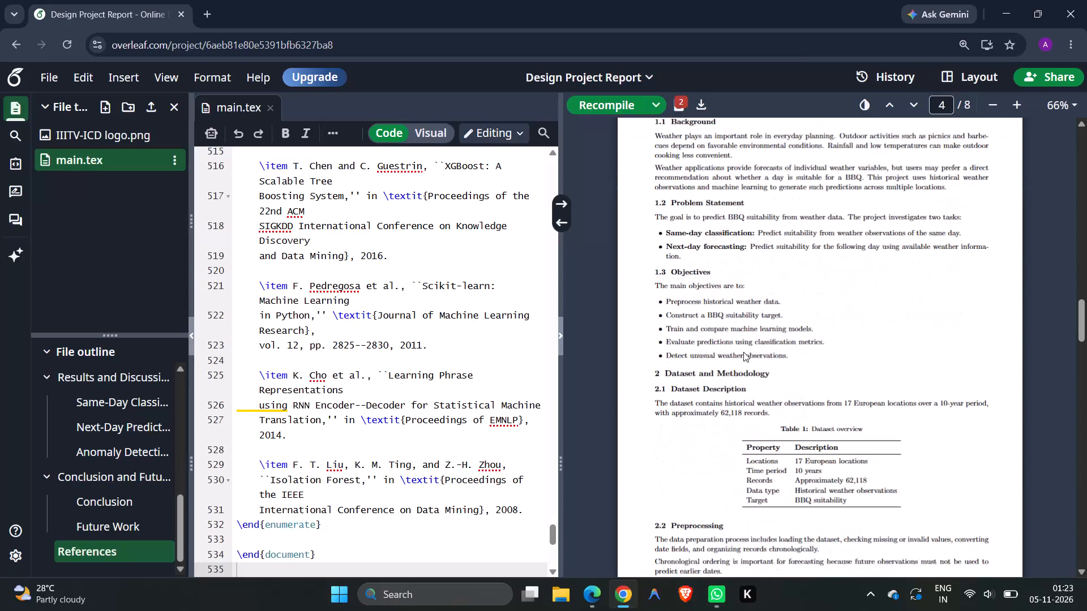
pyautogui.scroll(-5, 743, 352)
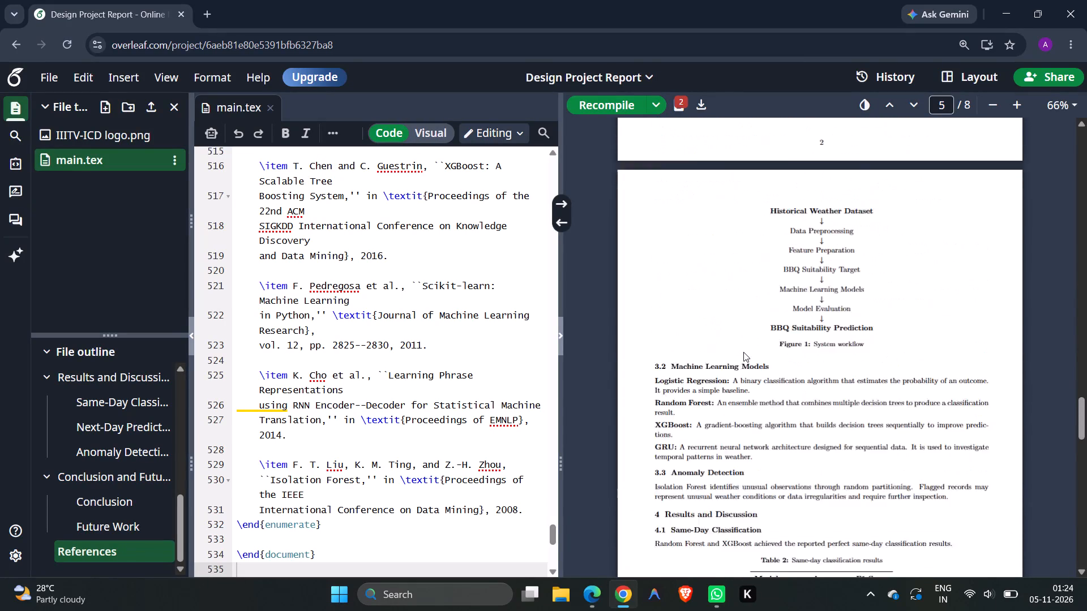
pyautogui.scroll(-5, 743, 352)
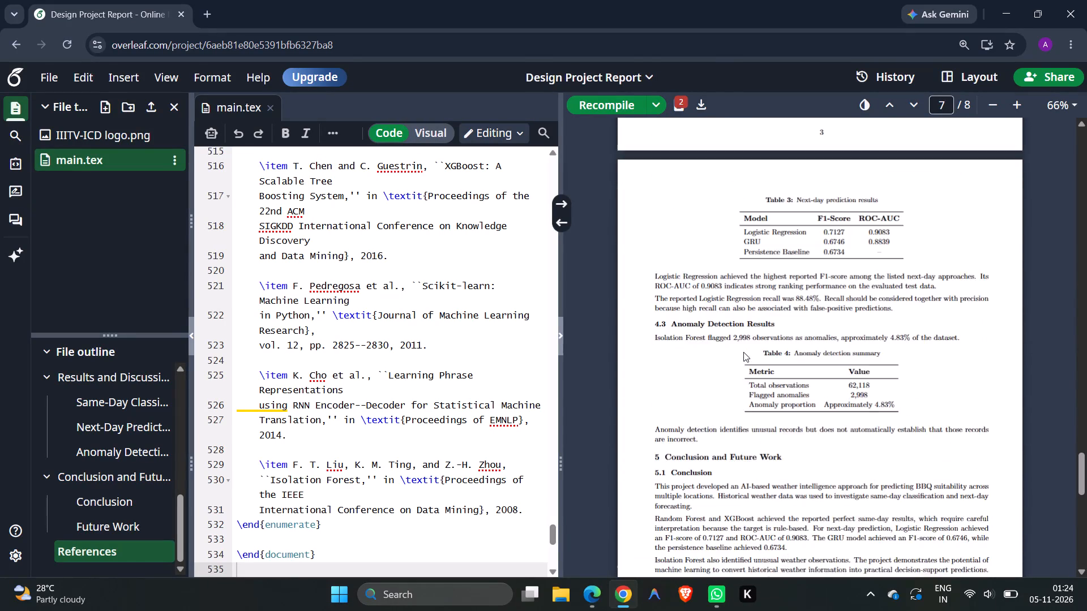
pyautogui.scroll(-3, 743, 352)
# Locate the title page logo placeholder's source code and delete college_logo.png from its \includegraphics braces.
pyautogui.scroll(2, 743, 352)
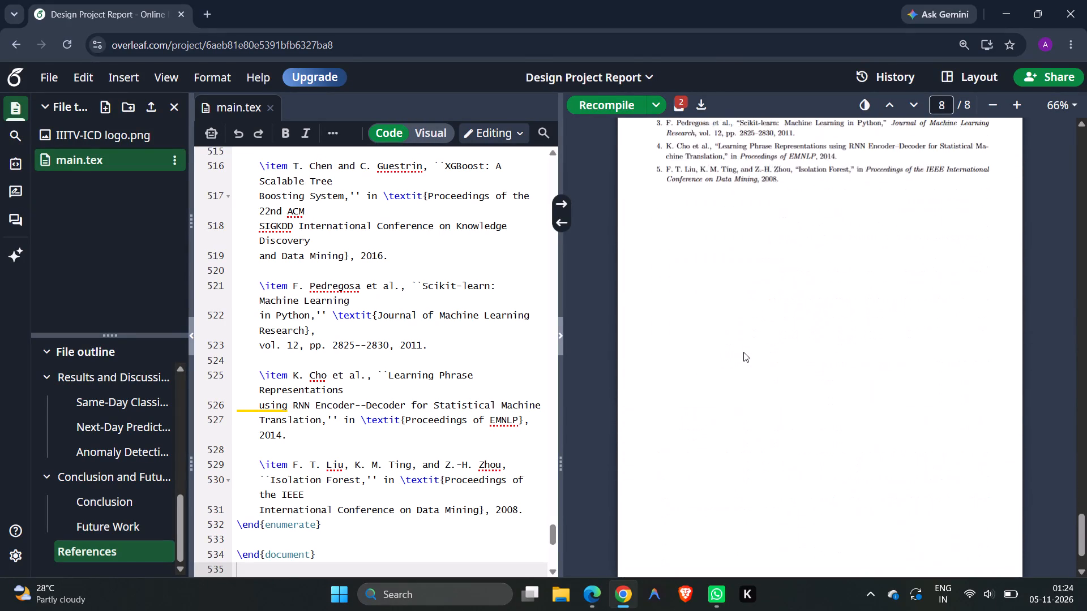
pyautogui.scroll(16, 743, 352)
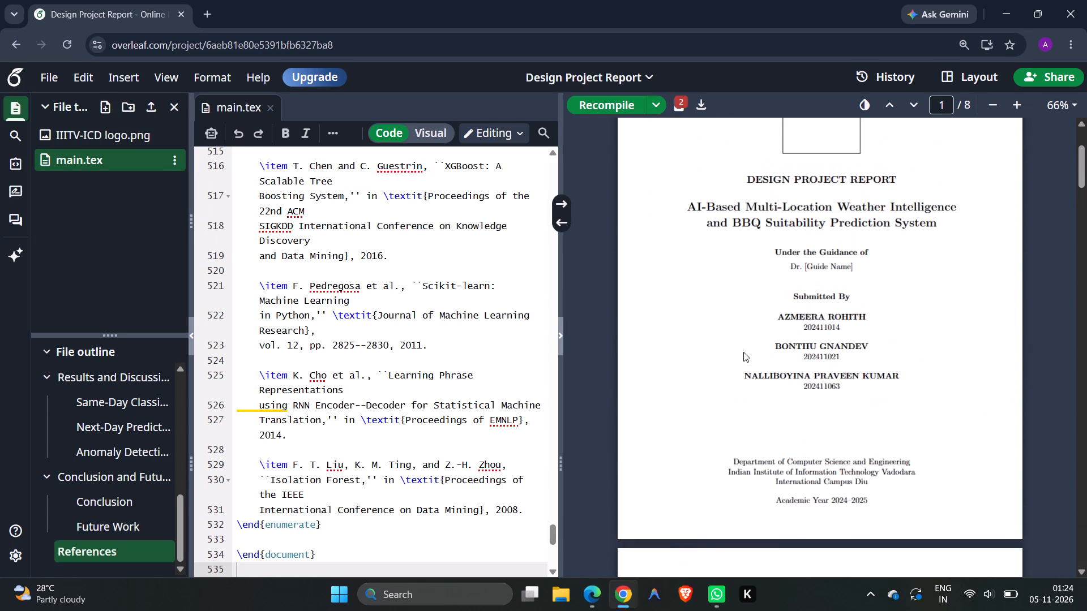
pyautogui.scroll(1, 743, 352)
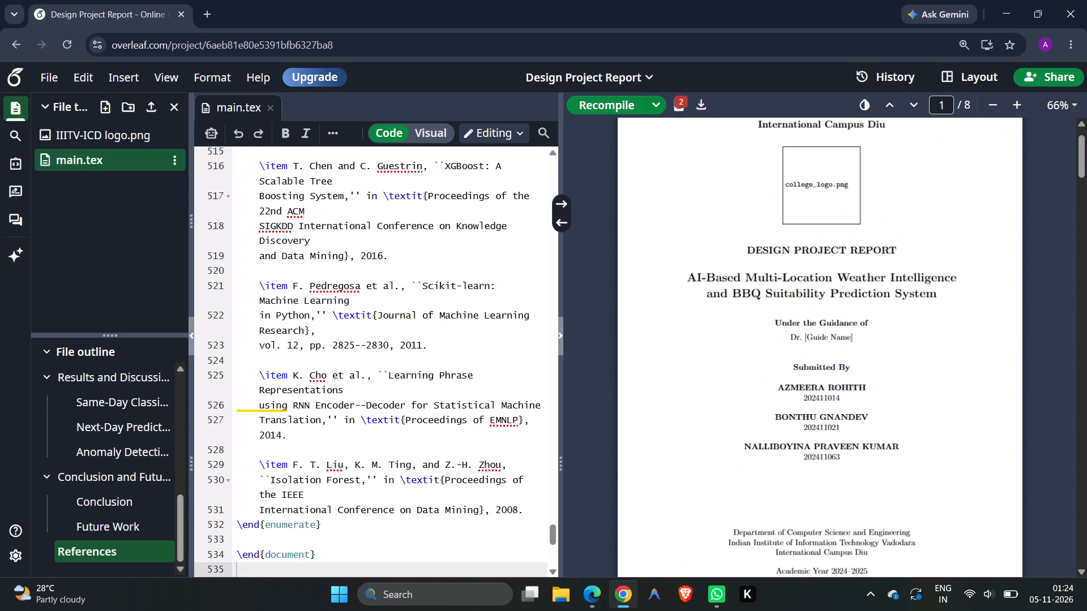
pyautogui.doubleClick(800, 280)
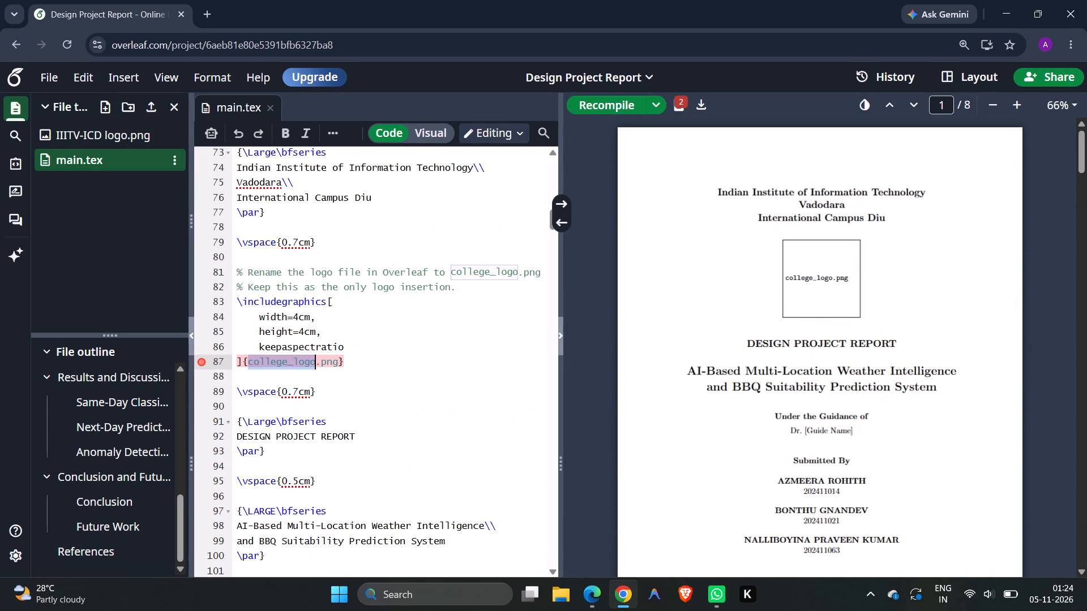
pyautogui.click(339, 355)
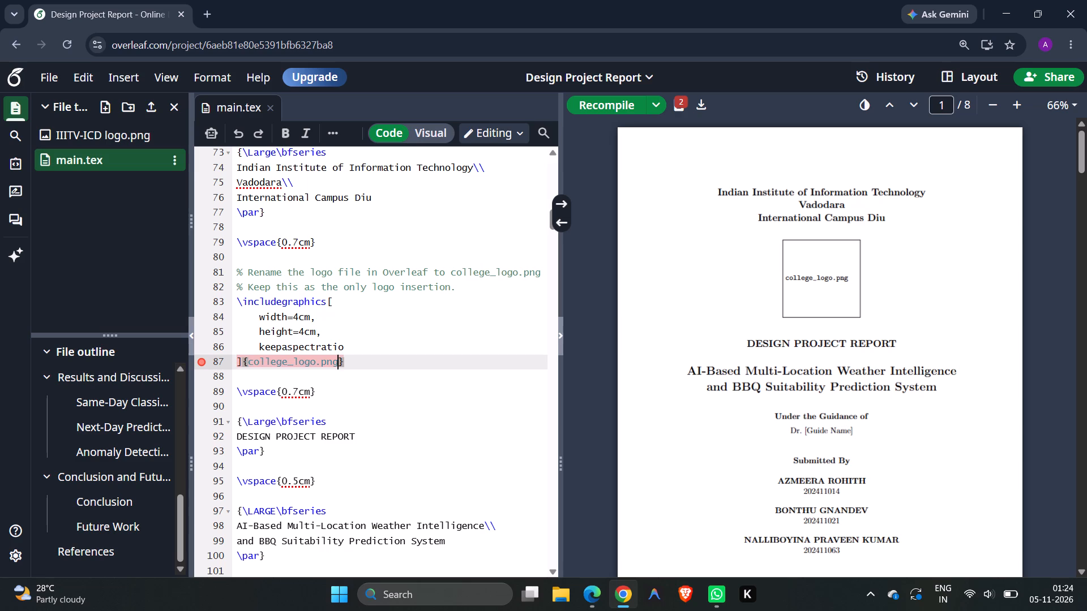
pyautogui.press('BackSpace')
pyautogui.press('BackSpace')
pyautogui.press('BackSpace')
pyautogui.press('BackSpace')
pyautogui.press('BackSpace')
pyautogui.press('BackSpace')
pyautogui.press('BackSpace')
pyautogui.press('BackSpace')
pyautogui.press('BackSpace')
pyautogui.press('BackSpace')
pyautogui.press('BackSpace')
pyautogui.press('BackSpace')
pyautogui.press('BackSpace')
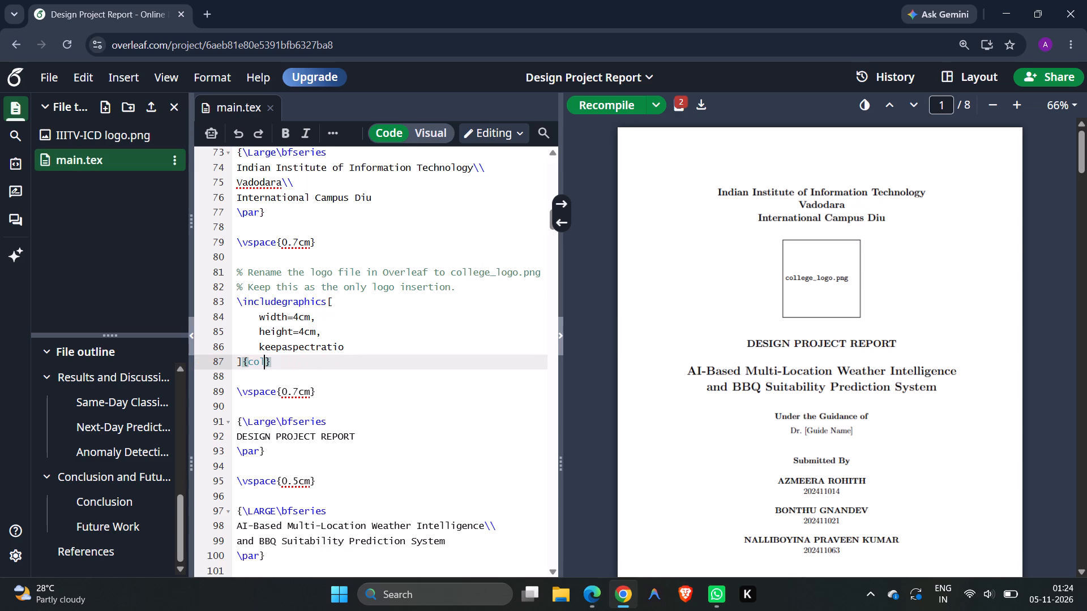
pyautogui.press('BackSpace')
pyautogui.press('BackSpace')
pyautogui.press('BackSpace')
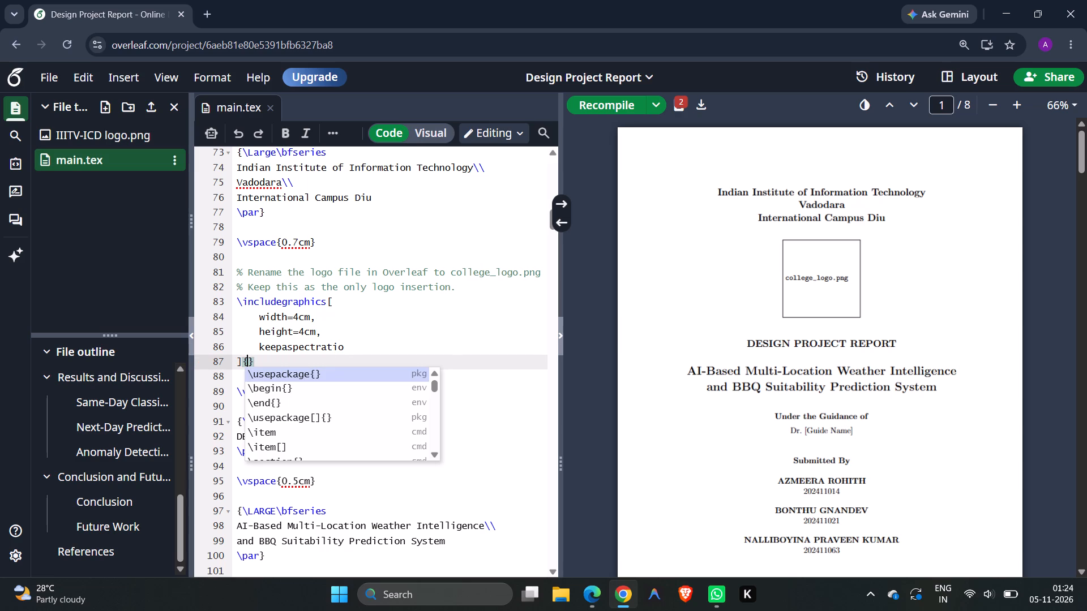
# Look through the code completion suggestions offered for the empty \includegraphics argument.
pyautogui.scroll(-2, 287, 422)
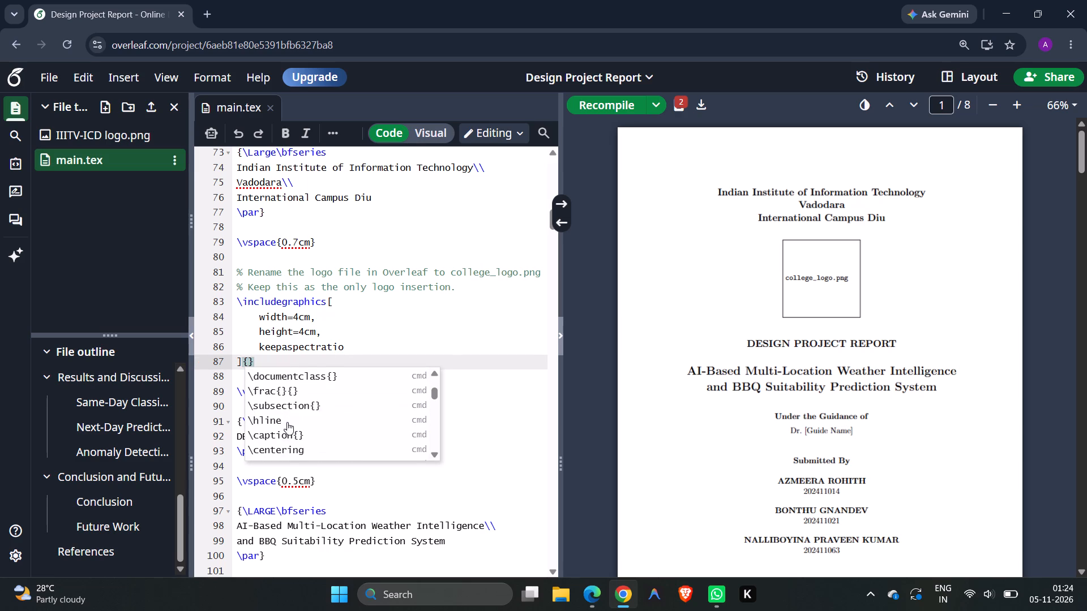
pyautogui.scroll(-3, 287, 422)
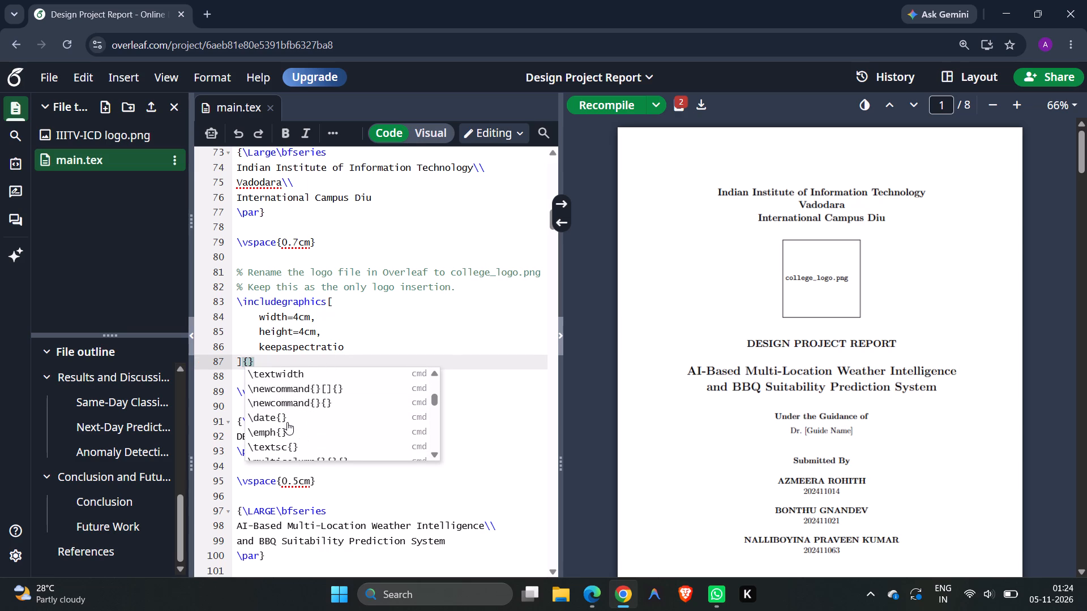
pyautogui.scroll(-4, 287, 422)
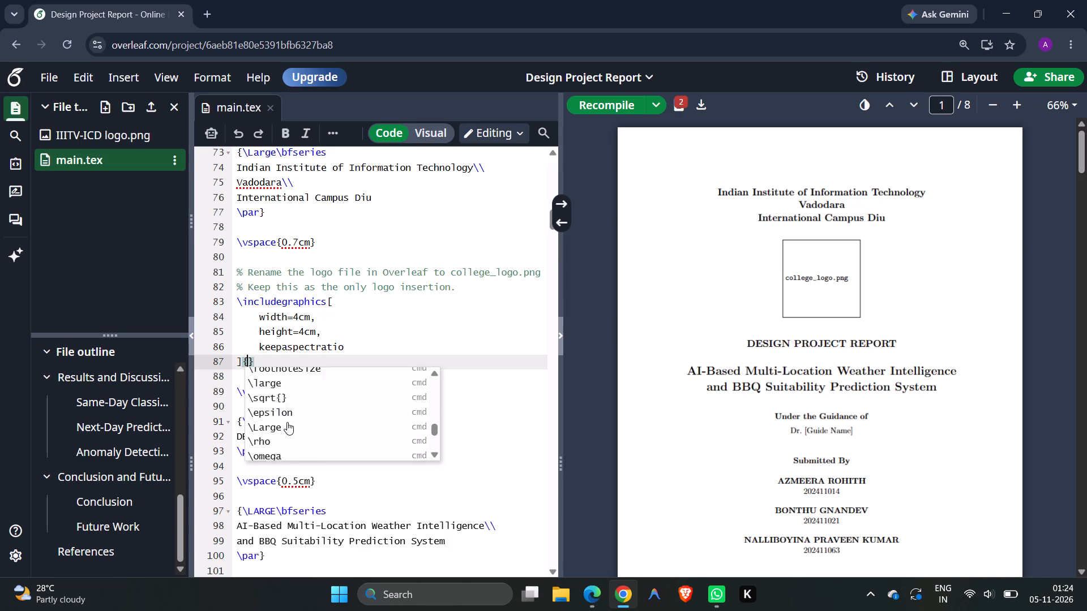
pyautogui.scroll(-3, 287, 422)
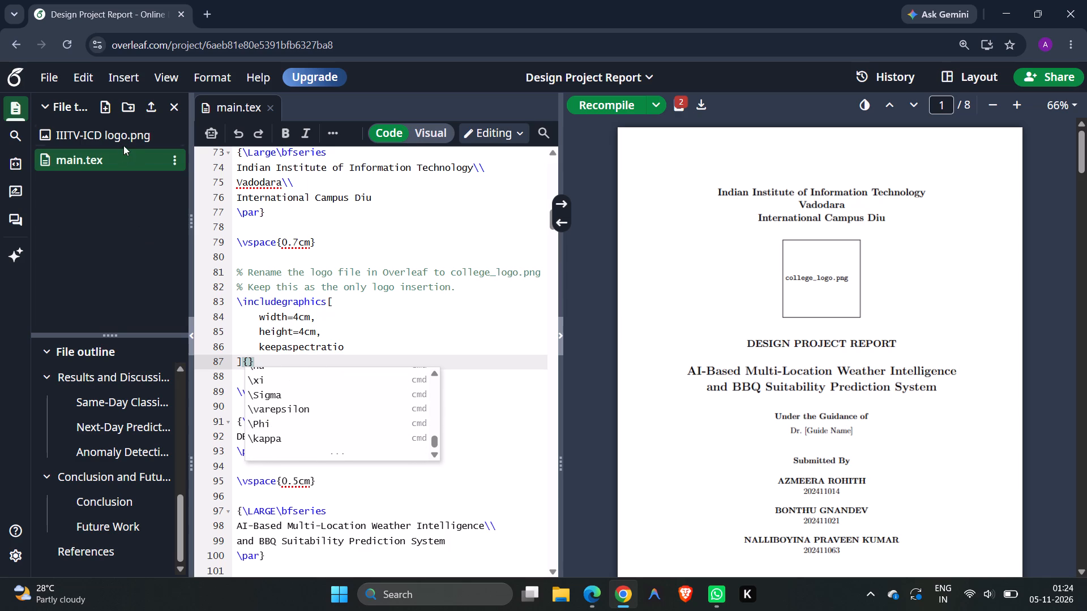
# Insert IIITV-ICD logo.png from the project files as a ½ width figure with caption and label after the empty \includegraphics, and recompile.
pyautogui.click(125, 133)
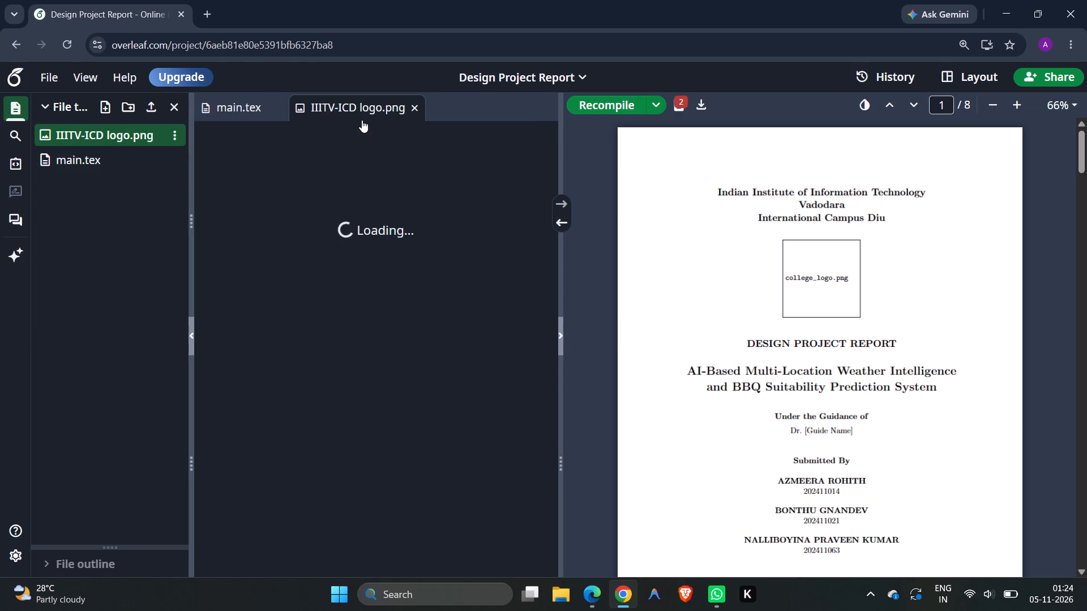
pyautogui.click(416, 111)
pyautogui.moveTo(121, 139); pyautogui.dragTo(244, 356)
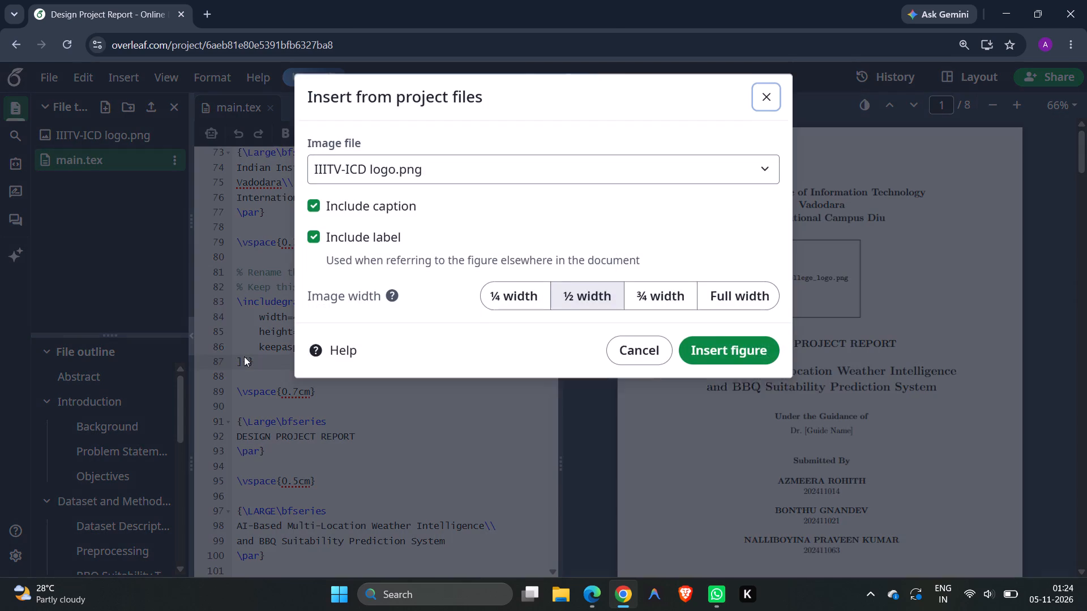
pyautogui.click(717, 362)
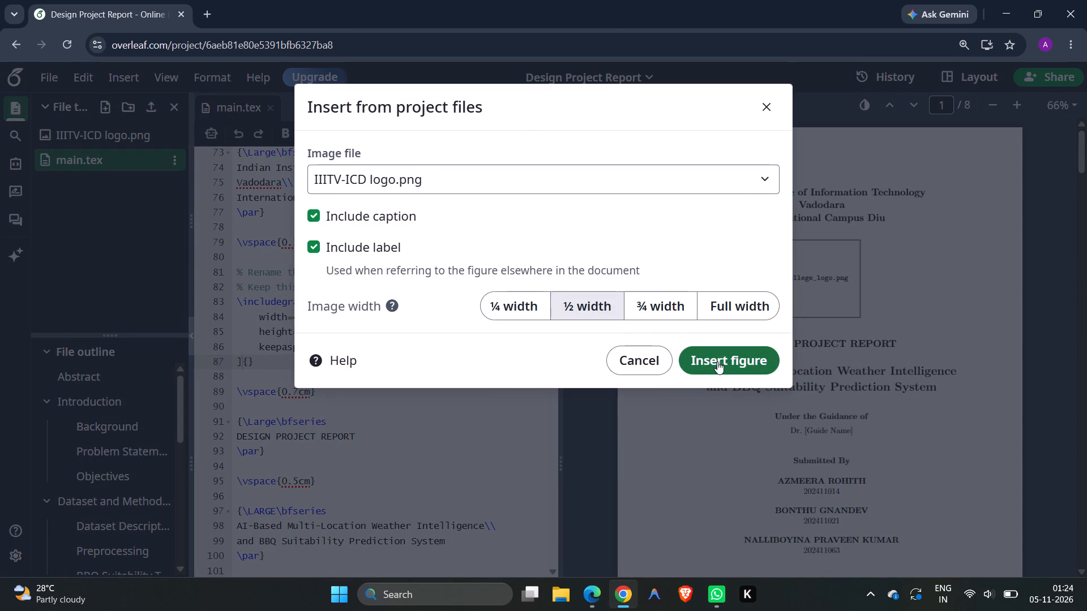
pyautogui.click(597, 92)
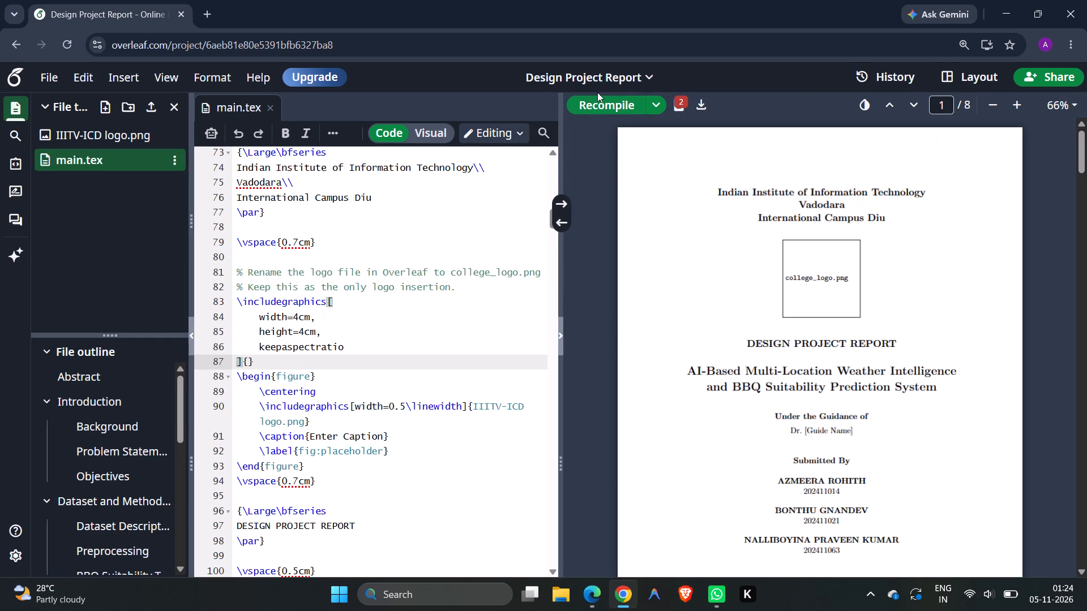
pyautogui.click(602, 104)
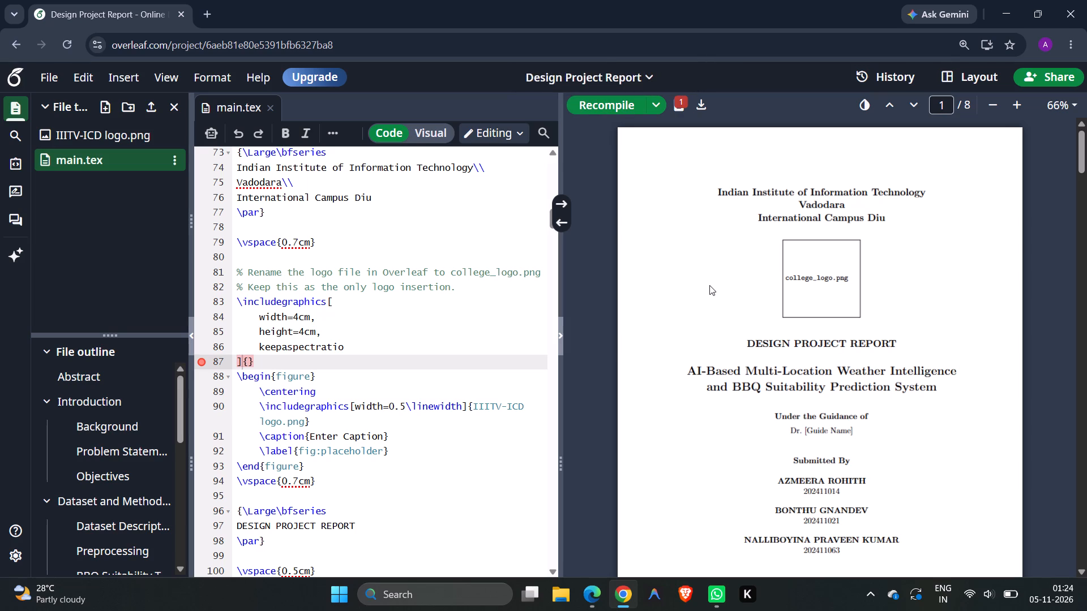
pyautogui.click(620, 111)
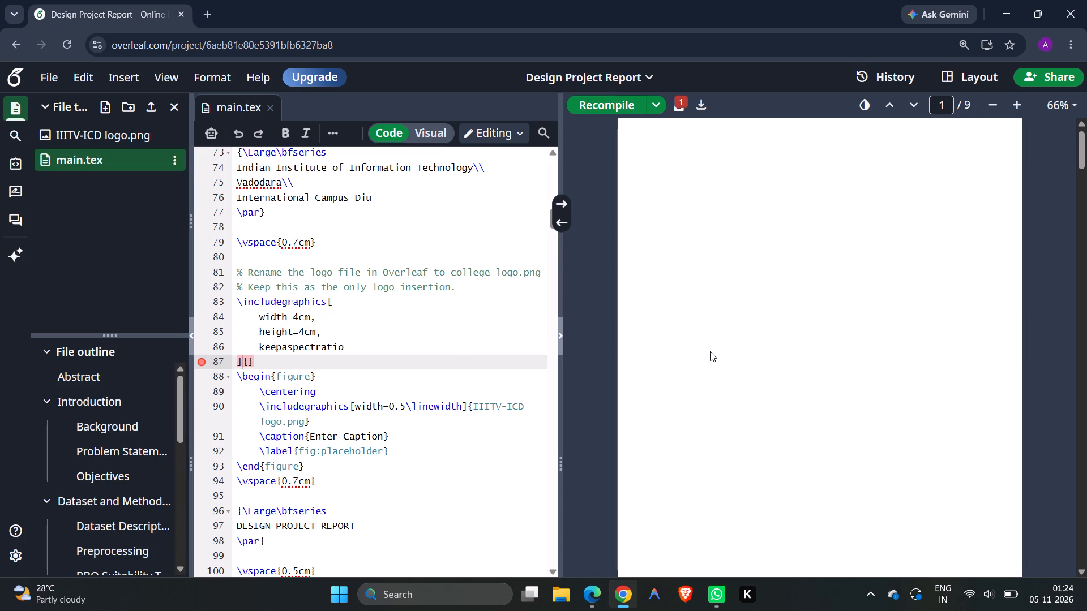
# Check the recompiled title page for the logo's placement, caption and spacing.
pyautogui.scroll(-5, 710, 351)
pyautogui.scroll(6, 710, 351)
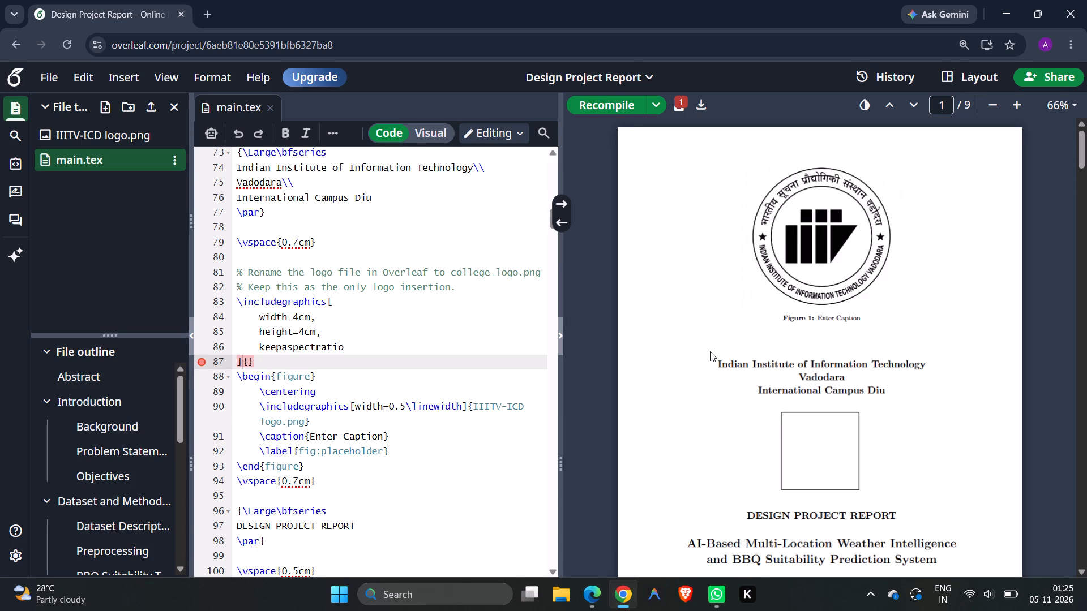
pyautogui.scroll(-1, 710, 351)
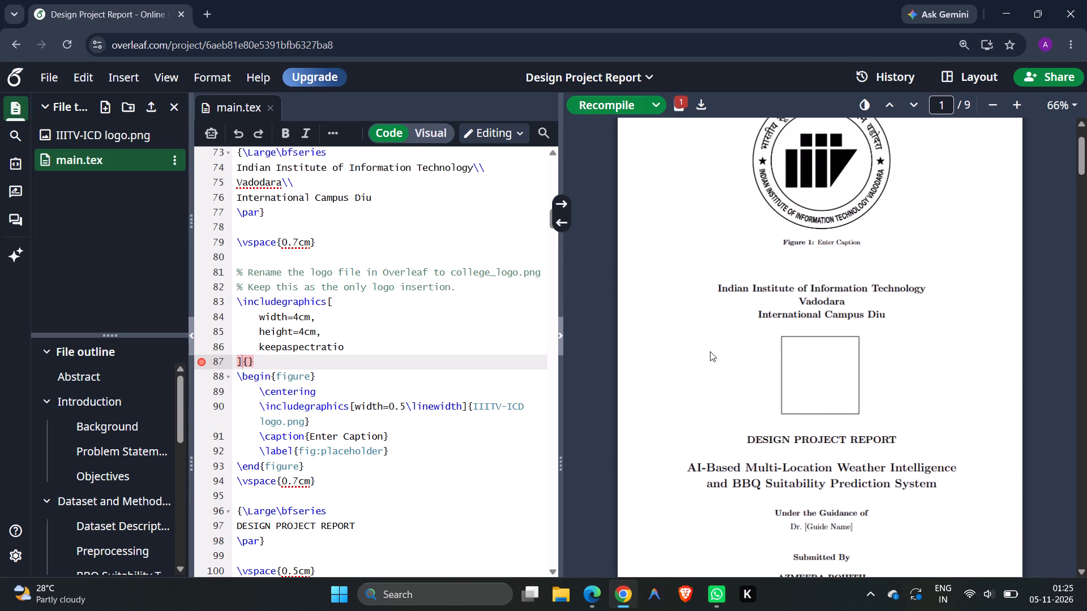
pyautogui.scroll(-1, 710, 351)
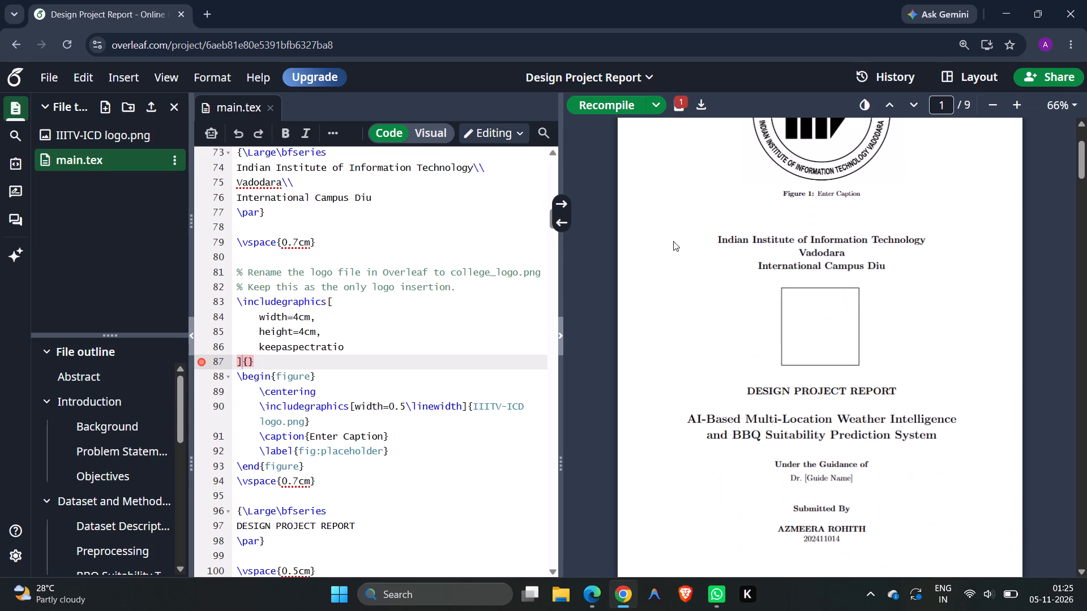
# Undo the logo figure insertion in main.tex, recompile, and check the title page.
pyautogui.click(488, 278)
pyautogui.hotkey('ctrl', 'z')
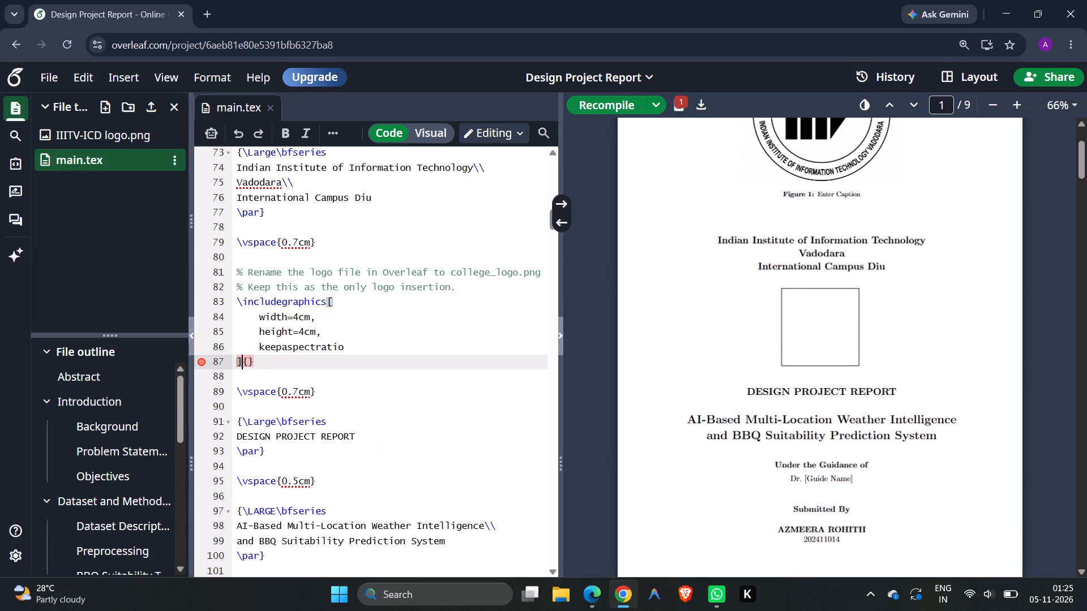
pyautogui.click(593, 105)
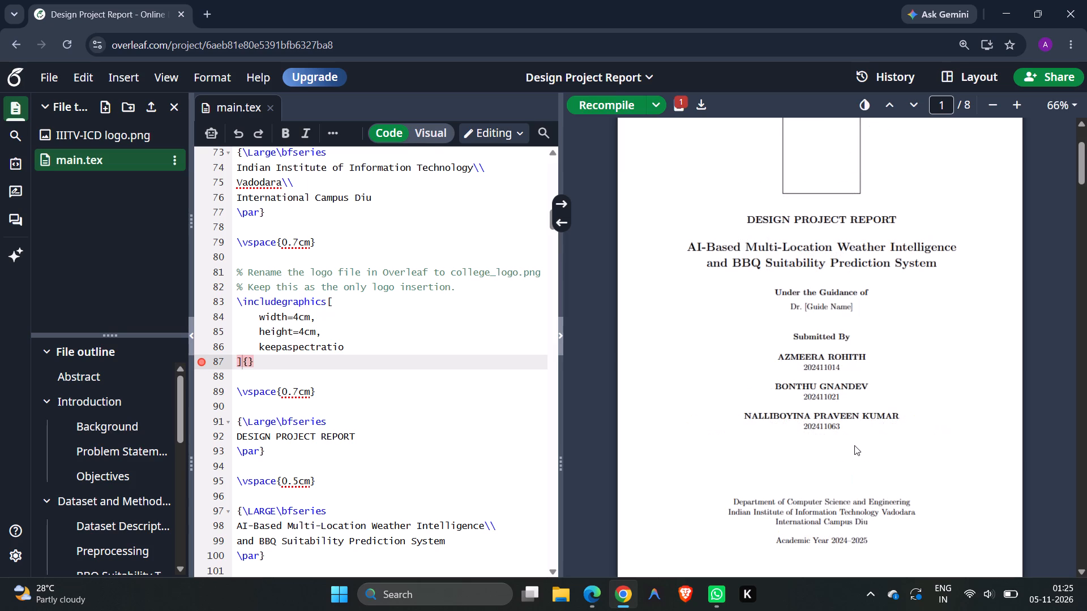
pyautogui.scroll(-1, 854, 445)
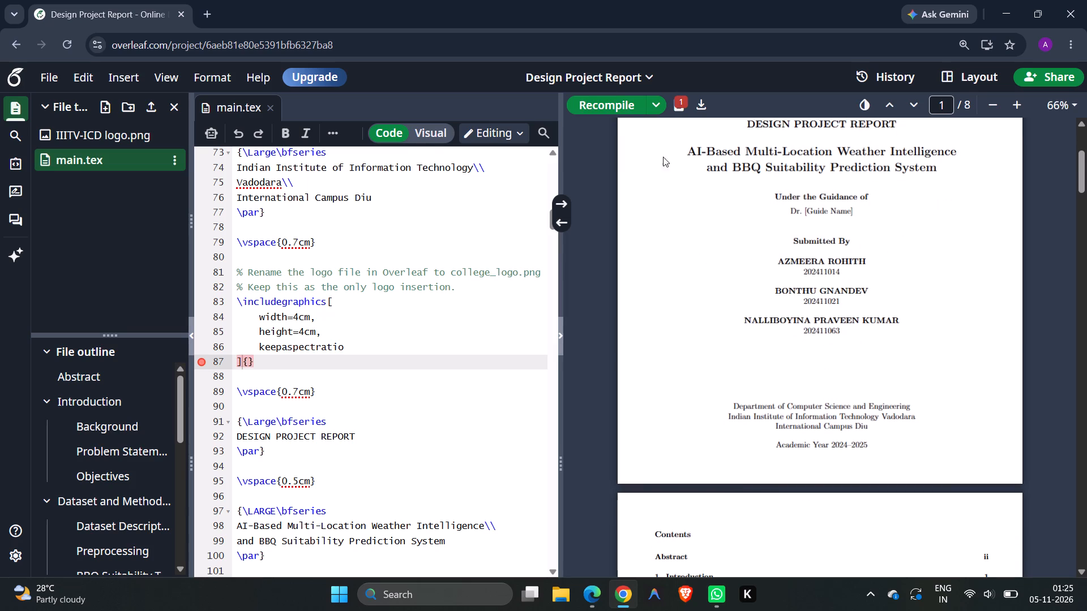
# Recompile the report and locate the title page logo placeholder's empty \includegraphics argument in main.tex.
pyautogui.click(611, 109)
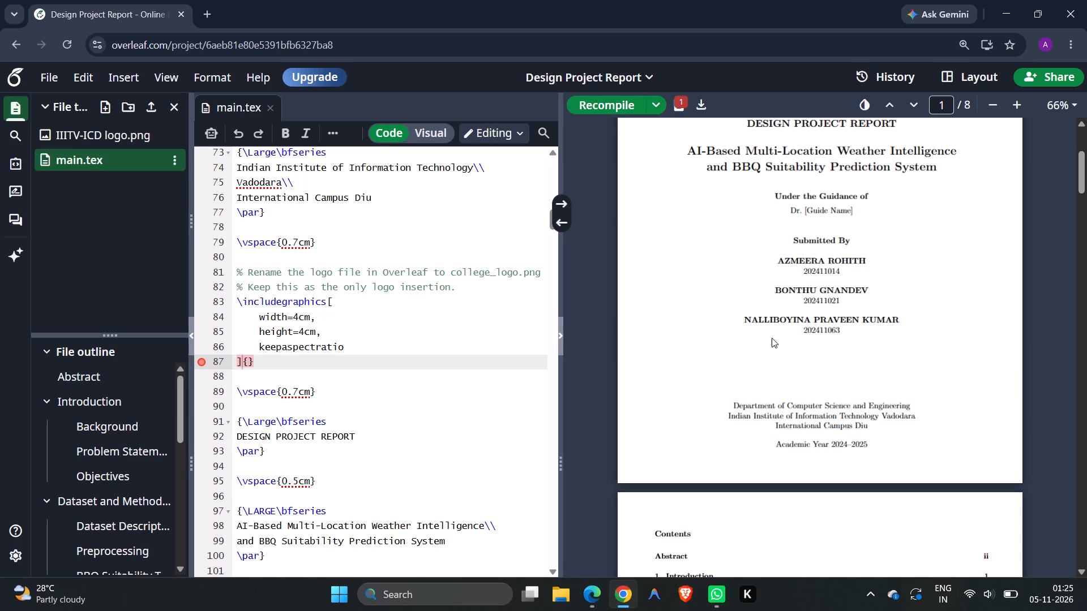
pyautogui.scroll(1, 772, 338)
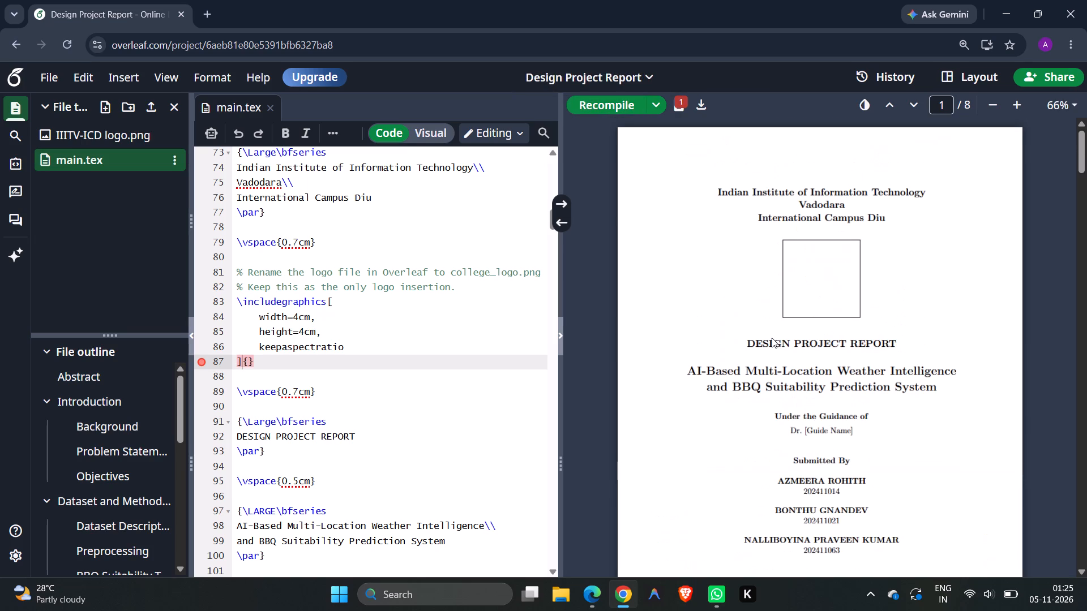
pyautogui.doubleClick(812, 275)
pyautogui.click(245, 363)
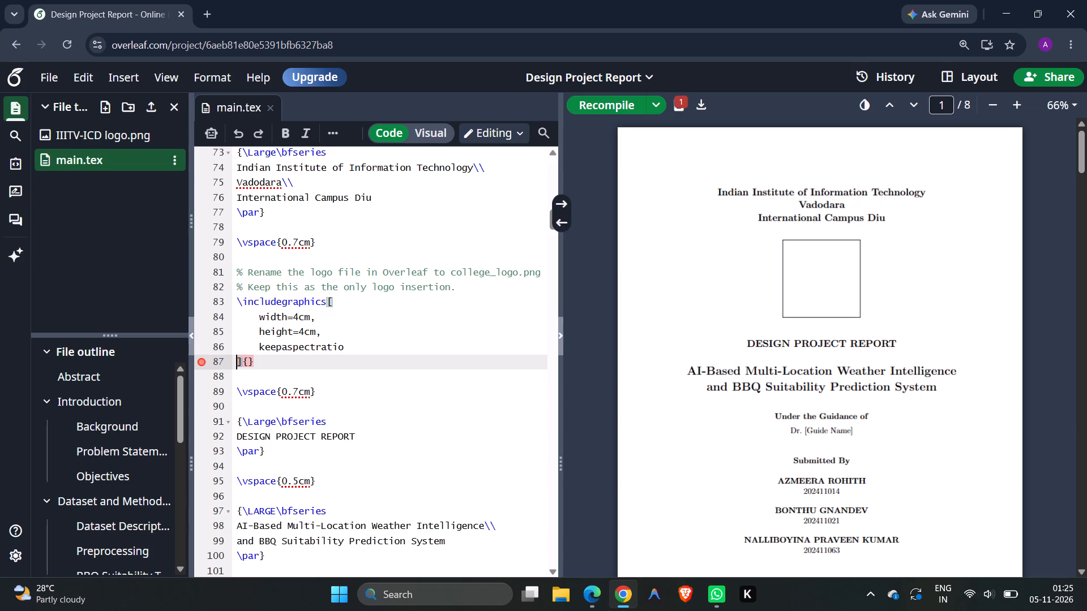
pyautogui.click(248, 363)
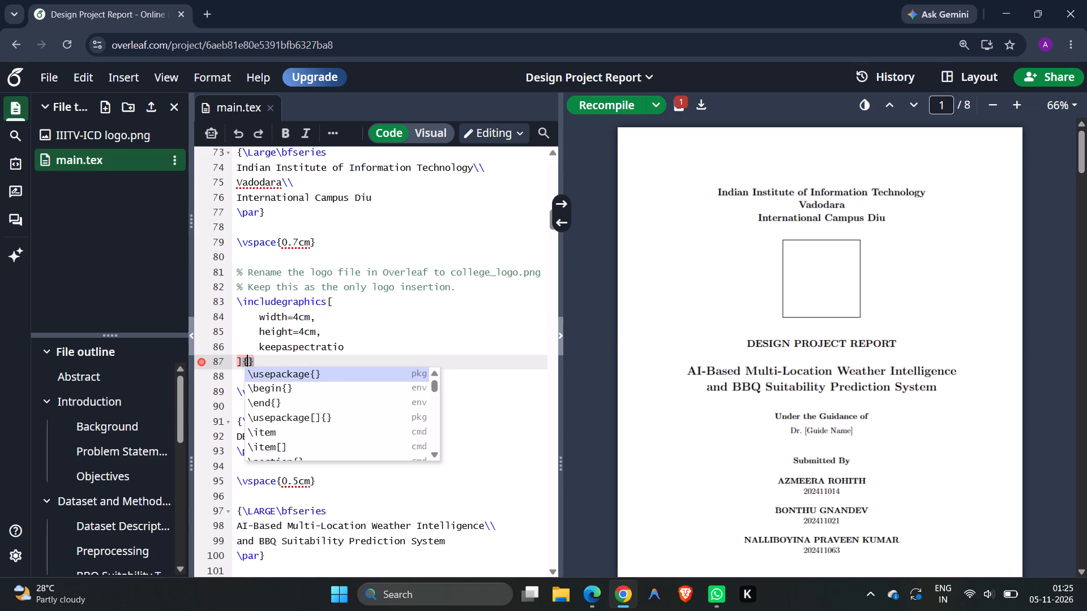
pyautogui.scroll(-1, 337, 331)
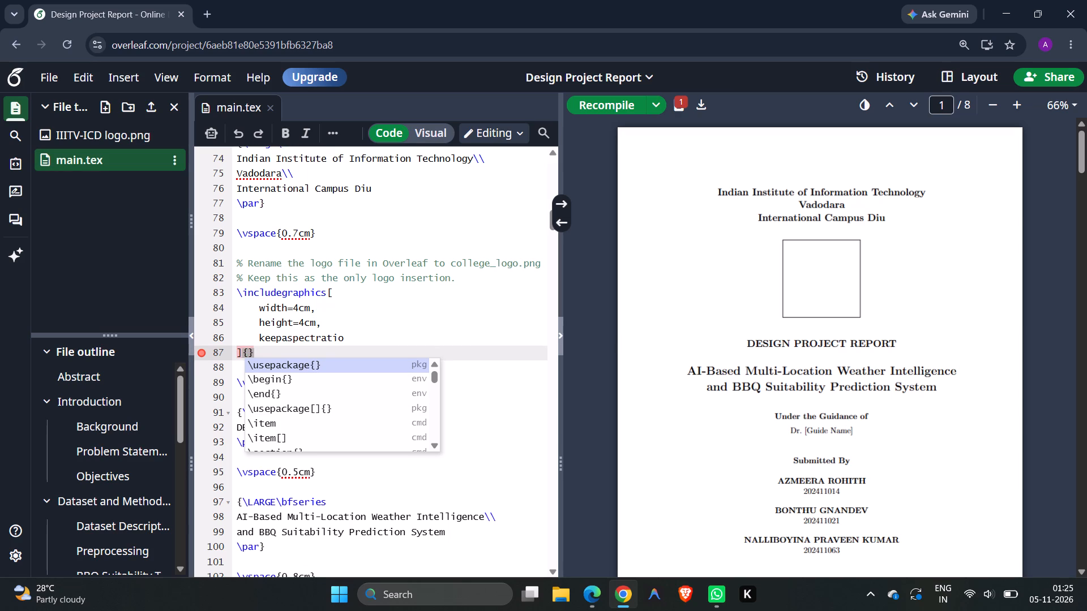
# Review the compiled title page, contents page and Abstract page for content and spacing.
pyautogui.scroll(-1, 735, 403)
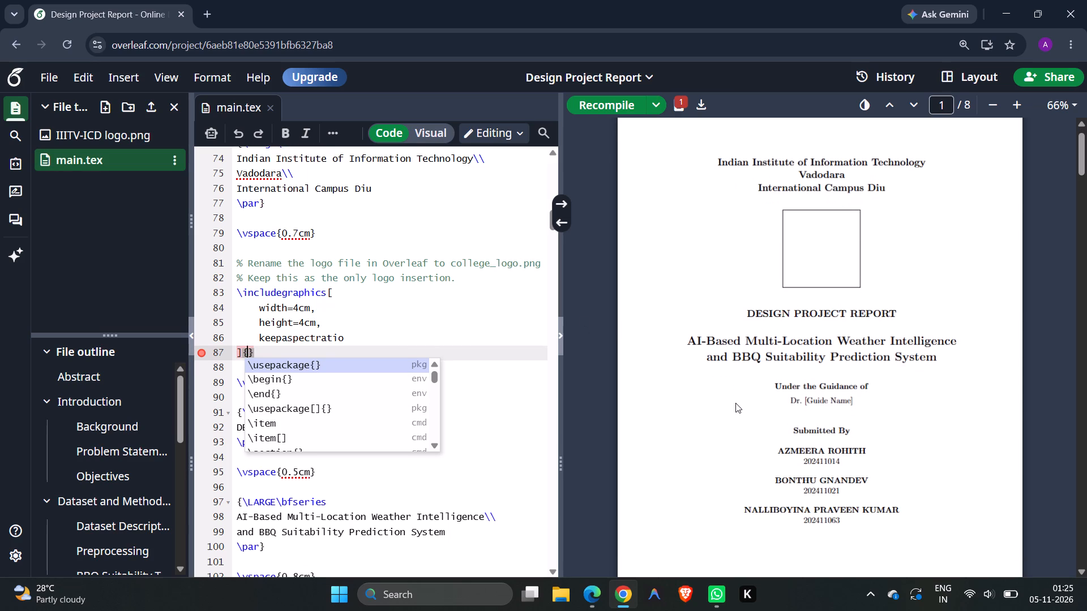
pyautogui.scroll(-3, 735, 403)
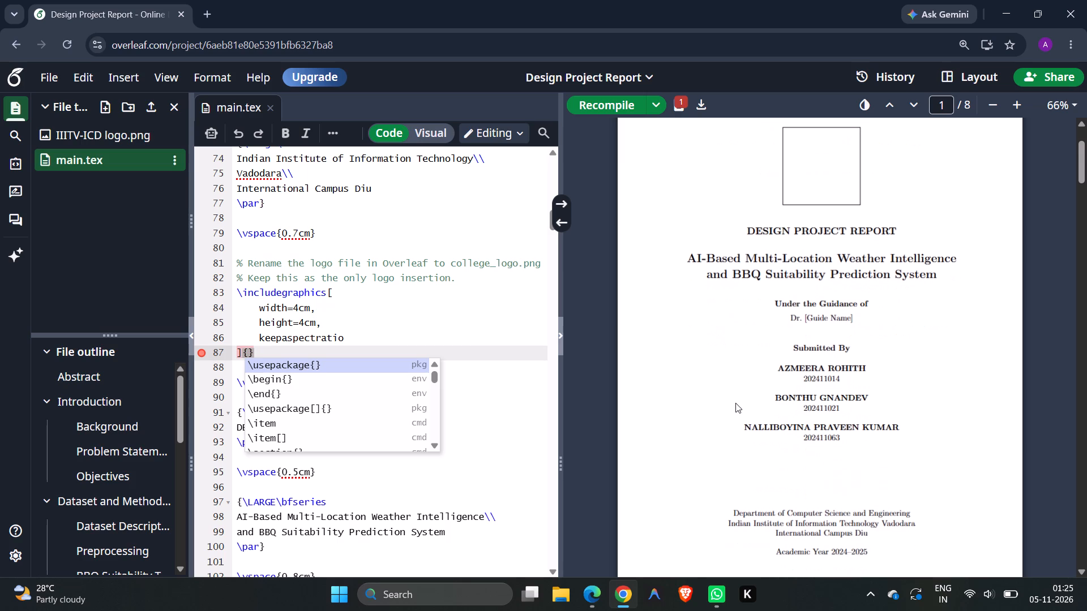
pyautogui.scroll(-2, 735, 403)
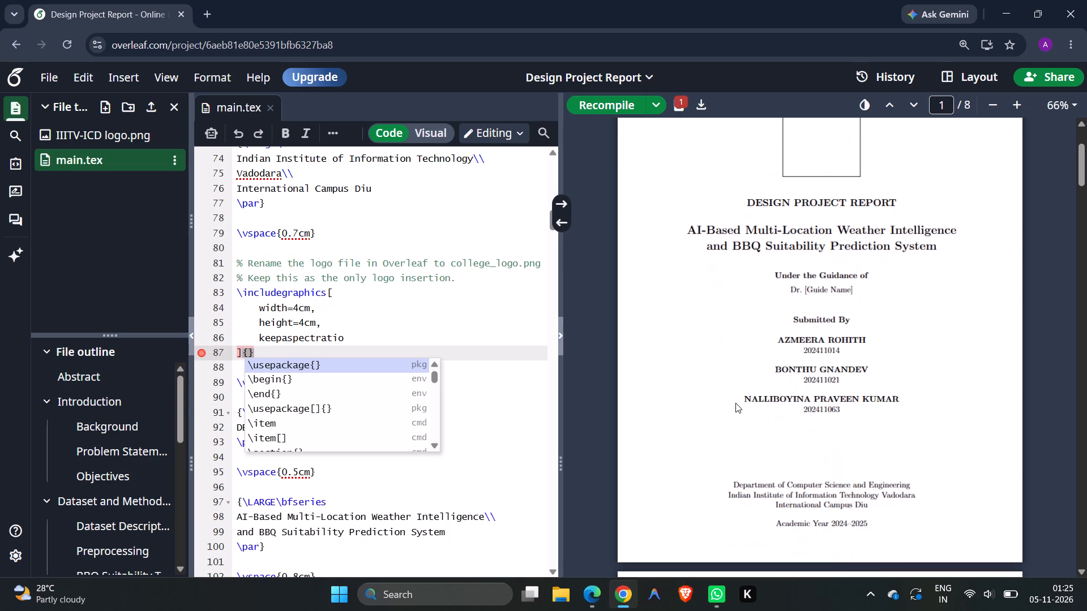
pyautogui.scroll(-3, 735, 403)
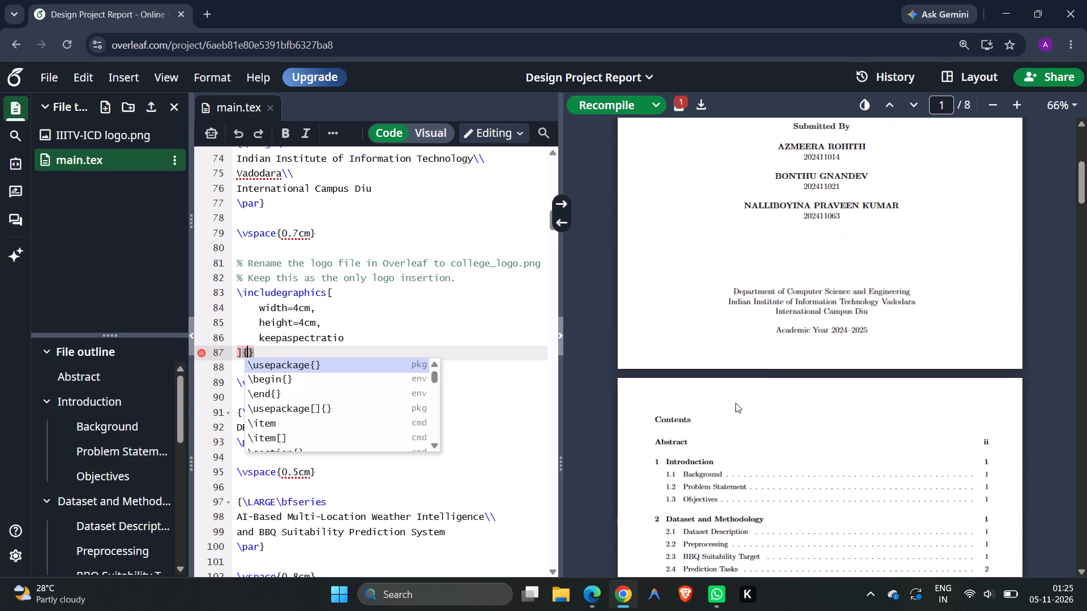
pyautogui.scroll(-4, 735, 403)
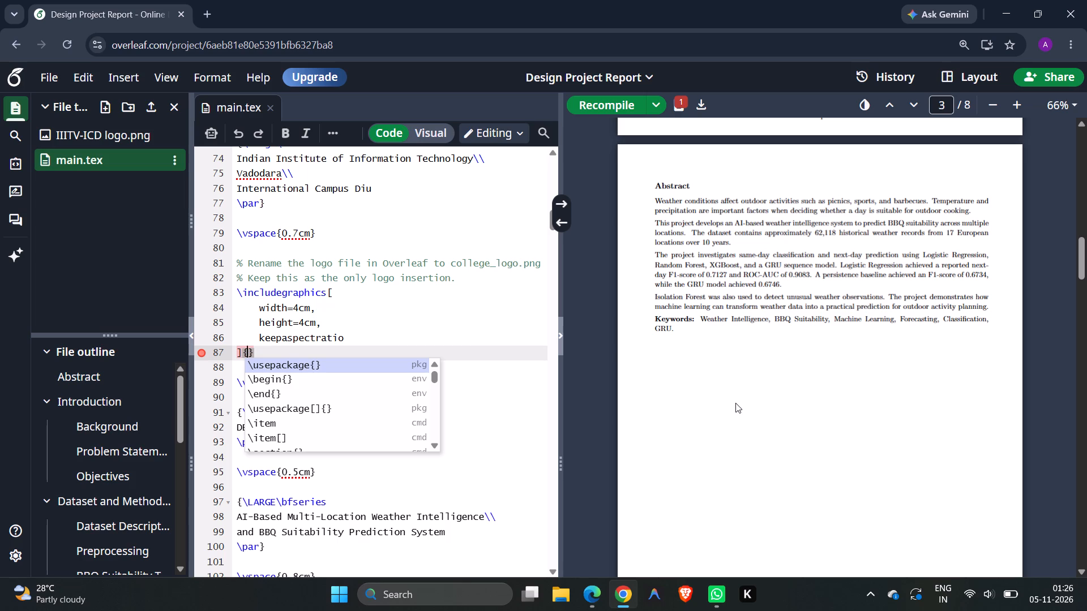
pyautogui.scroll(3, 735, 403)
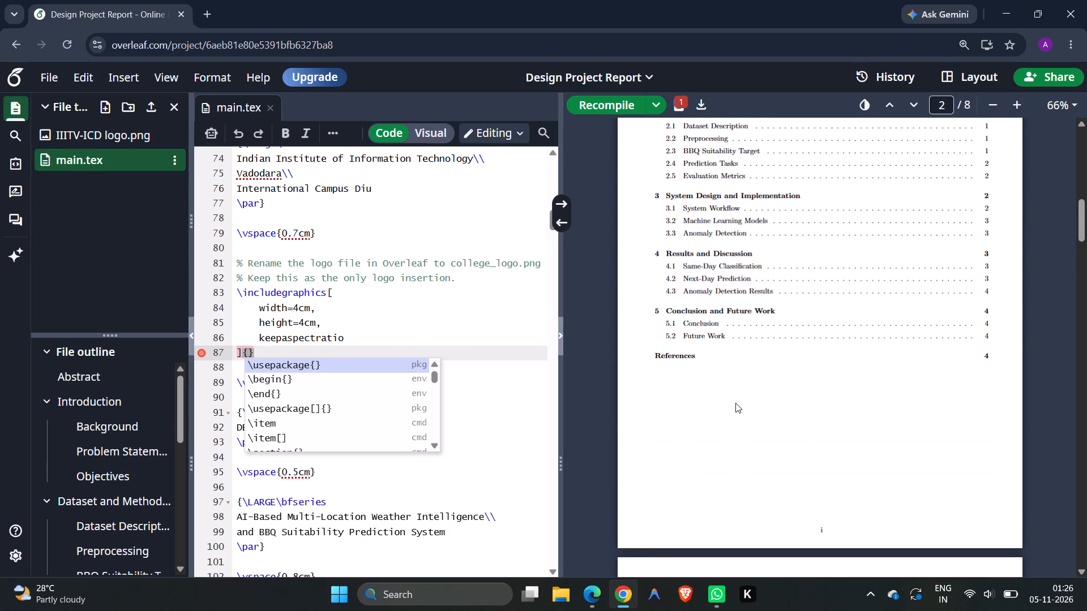
pyautogui.scroll(5, 735, 403)
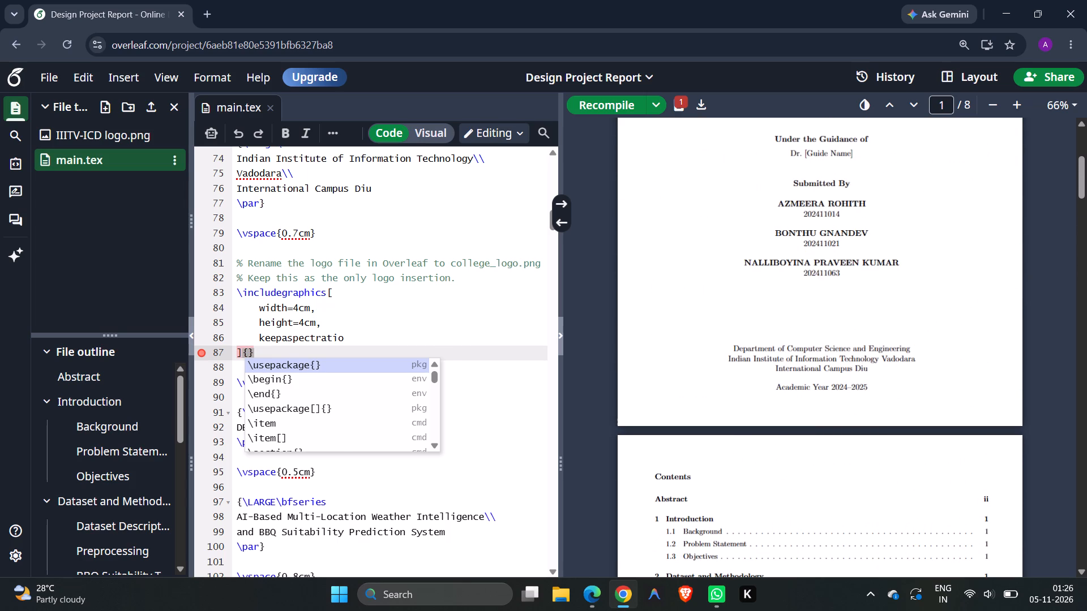
# Delete the department, institute and International Campus Diu lines from the bottom of the title page in main.tex, and recompile.
pyautogui.doubleClick(768, 351)
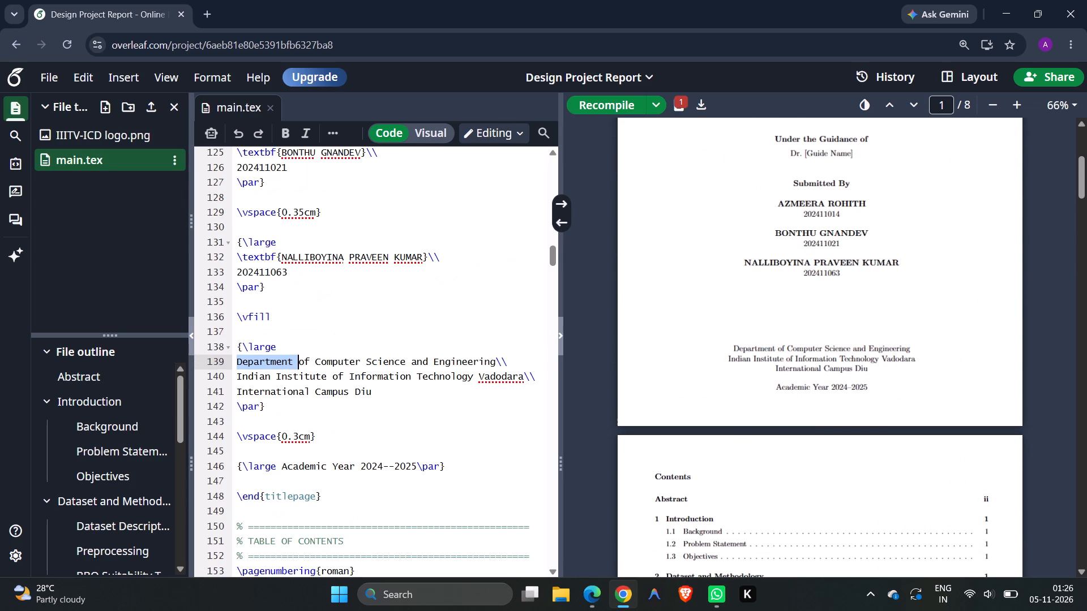
pyautogui.moveTo(384, 395); pyautogui.dragTo(280, 363)
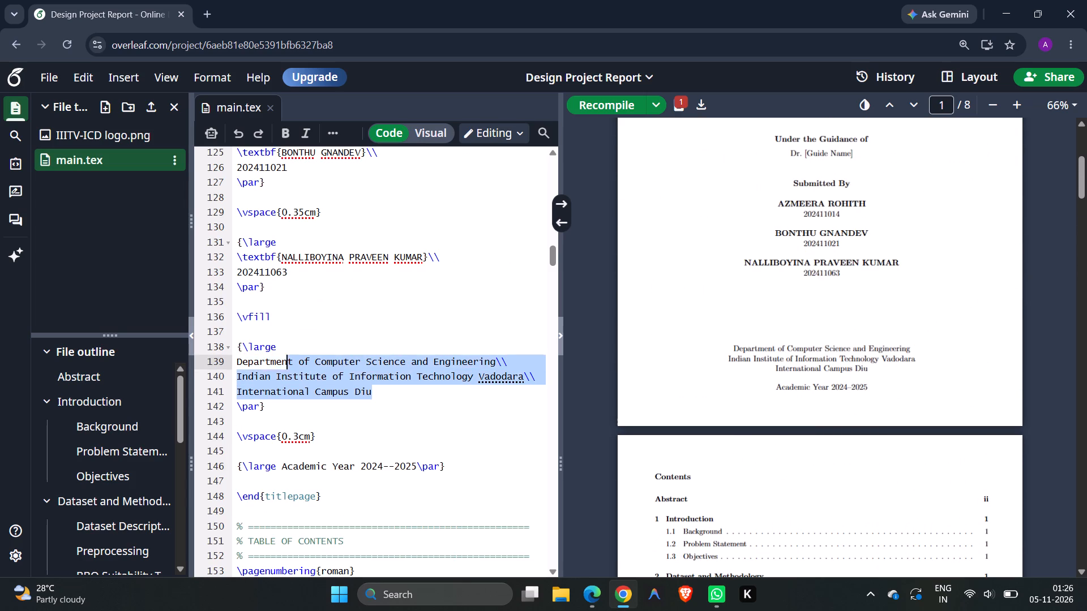
pyautogui.moveTo(280, 363); pyautogui.dragTo(238, 365)
pyautogui.press('BackSpace')
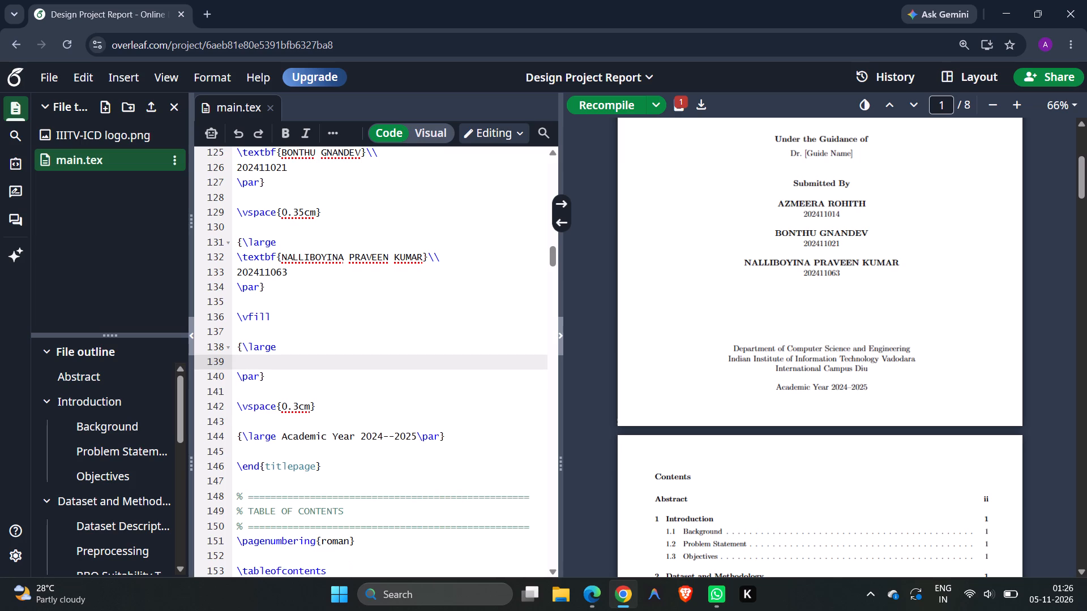
pyautogui.press('BackSpace')
pyautogui.click(593, 102)
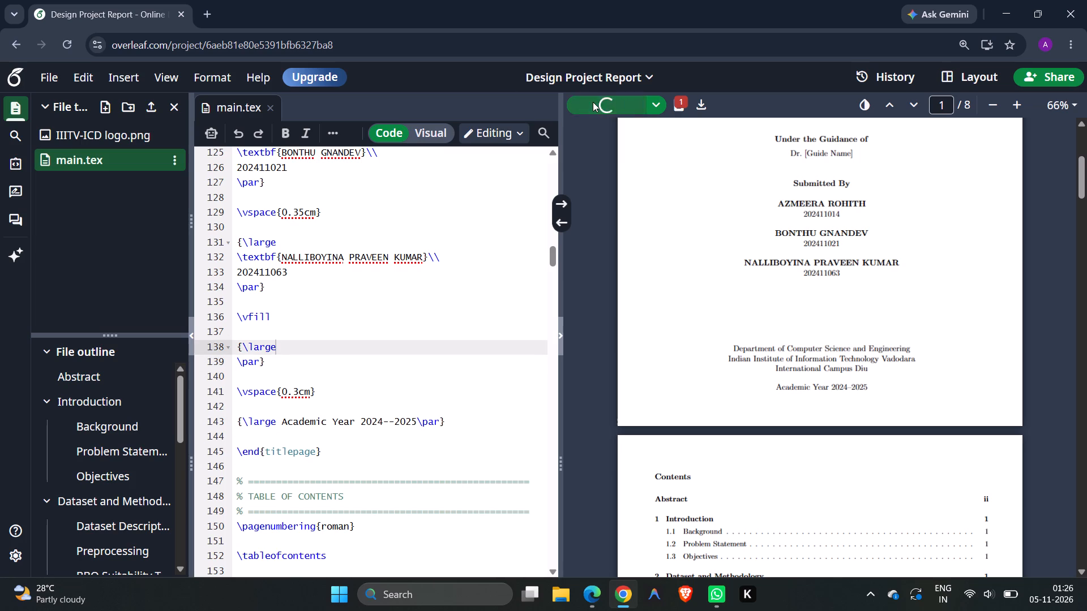
pyautogui.scroll(2, 722, 326)
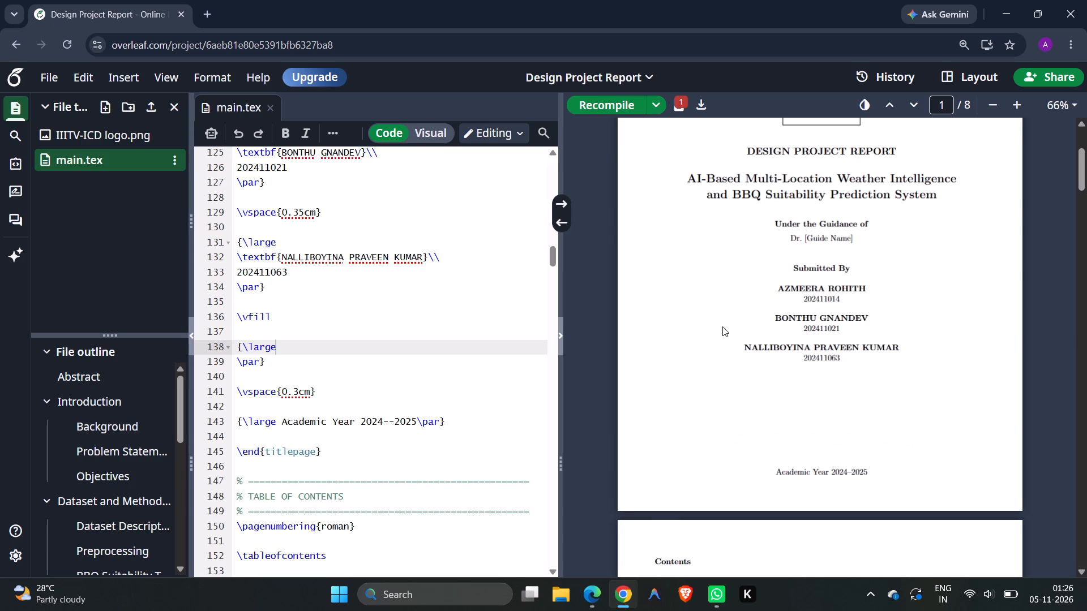
# Delete the Academic Year 2024--2025 line from the end of the title page code, and recompile.
pyautogui.scroll(-3, 405, 403)
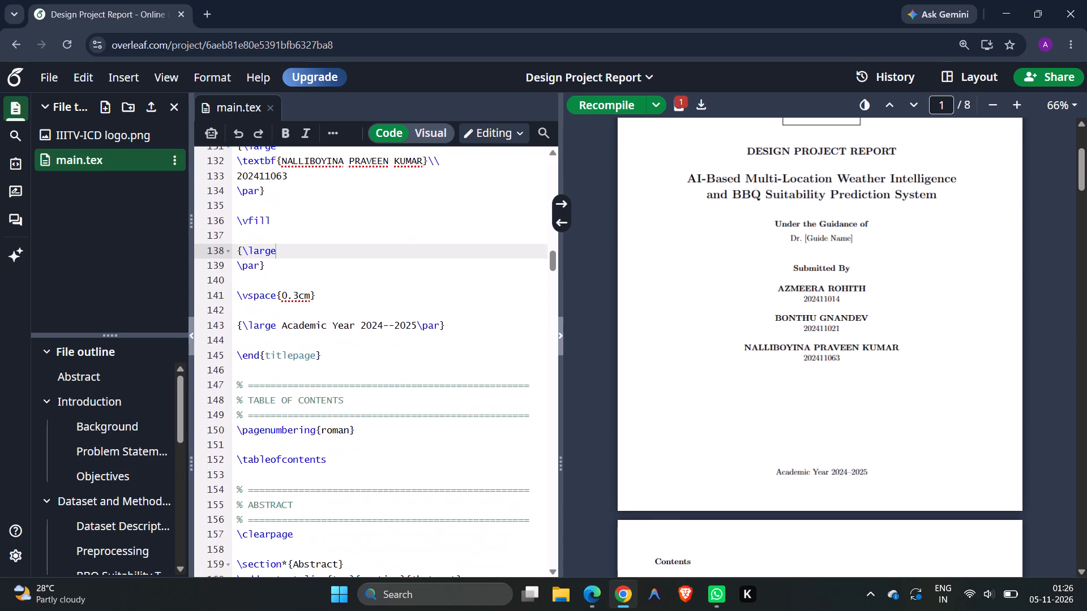
pyautogui.moveTo(450, 325); pyautogui.dragTo(221, 316)
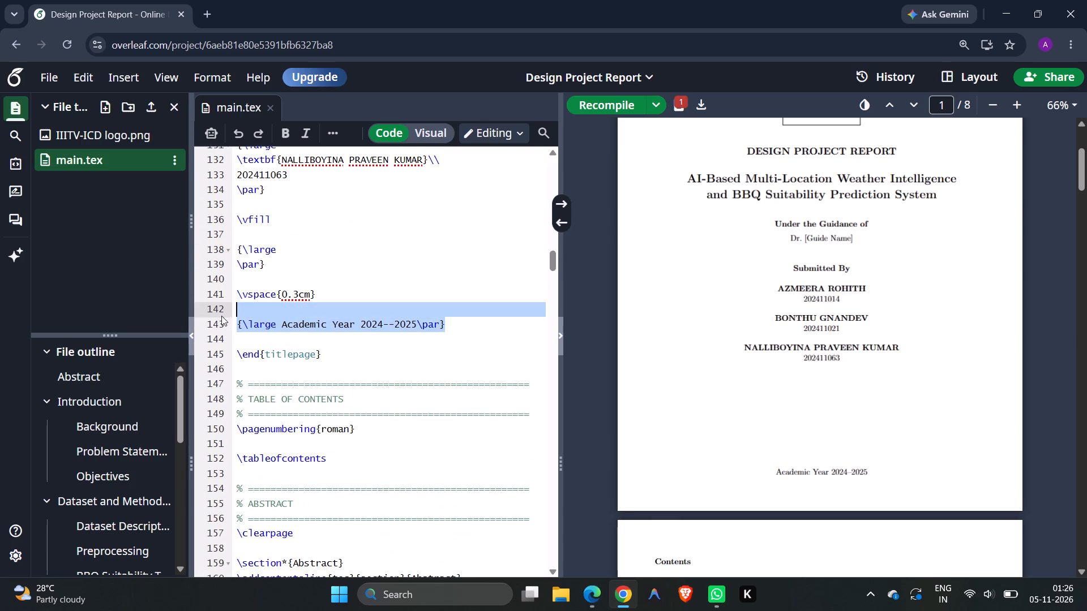
pyautogui.moveTo(221, 316); pyautogui.dragTo(234, 320)
pyautogui.press('BackSpace')
pyautogui.press('BackSpace')
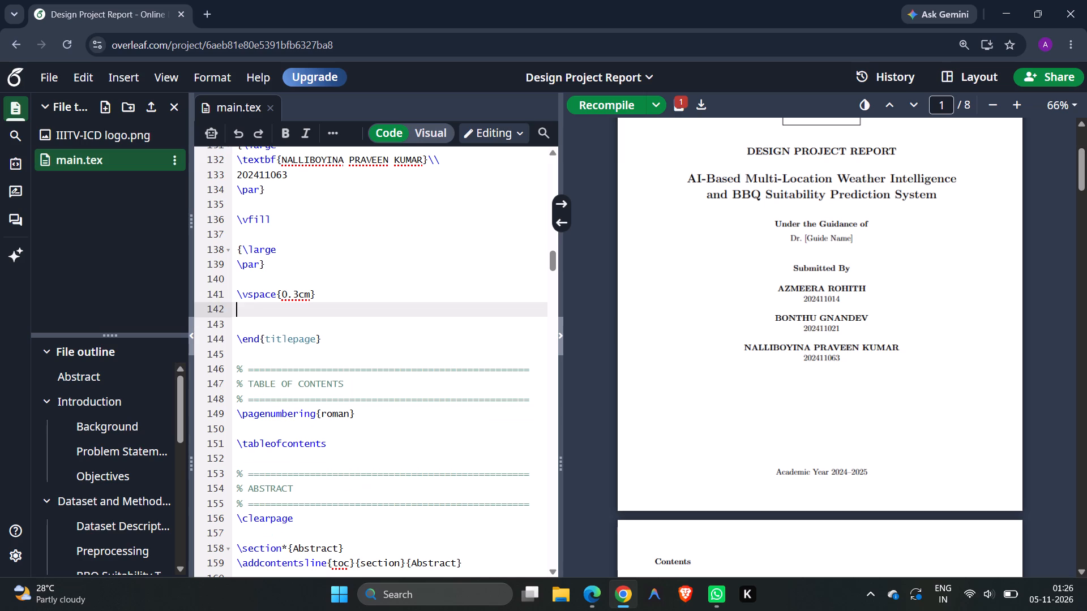
pyautogui.press('BackSpace')
pyautogui.click(605, 106)
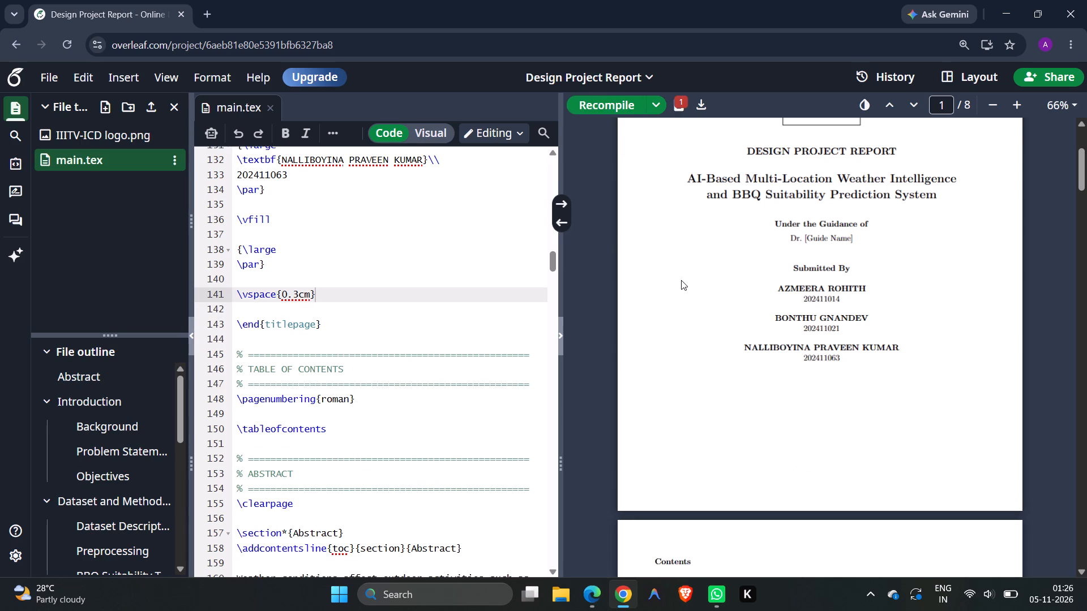
# Examine the recompiled title page, the contents page and the Abstract page.
pyautogui.scroll(1, 789, 366)
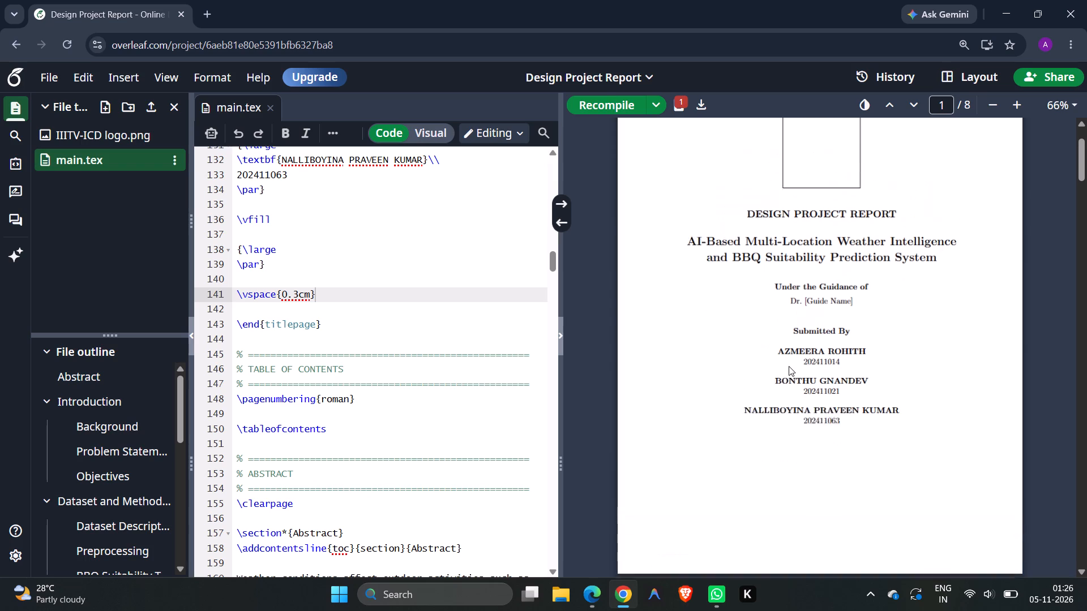
pyautogui.scroll(3, 789, 366)
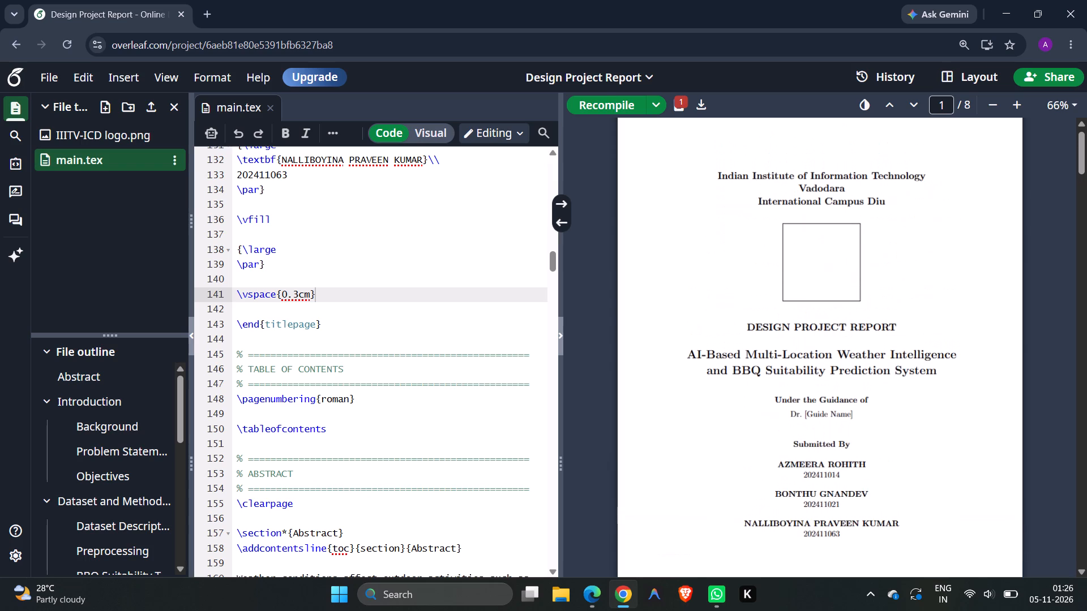
pyautogui.scroll(-6, 789, 366)
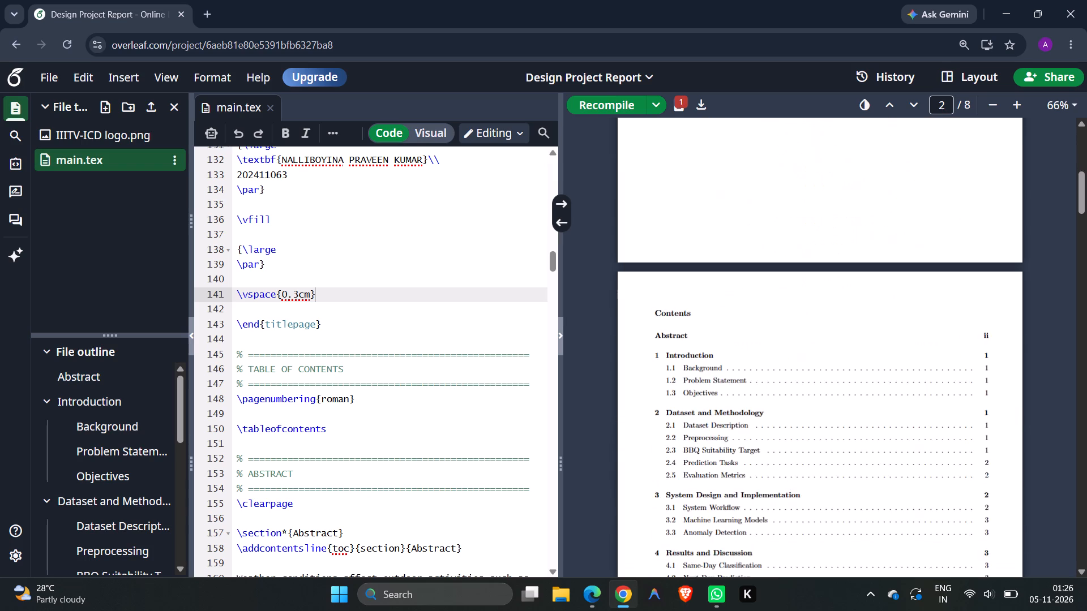
pyautogui.scroll(-4, 789, 366)
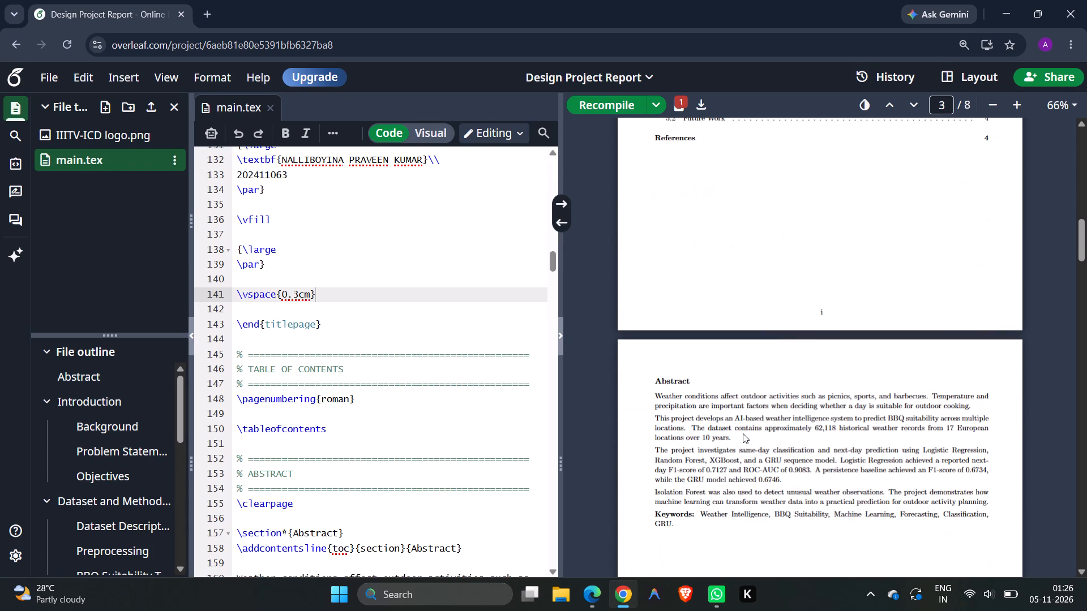
# Add \\ line breaks at the end of the Abstract's first, second and third paragraphs in main.tex, and recompile.
pyautogui.doubleClick(949, 407)
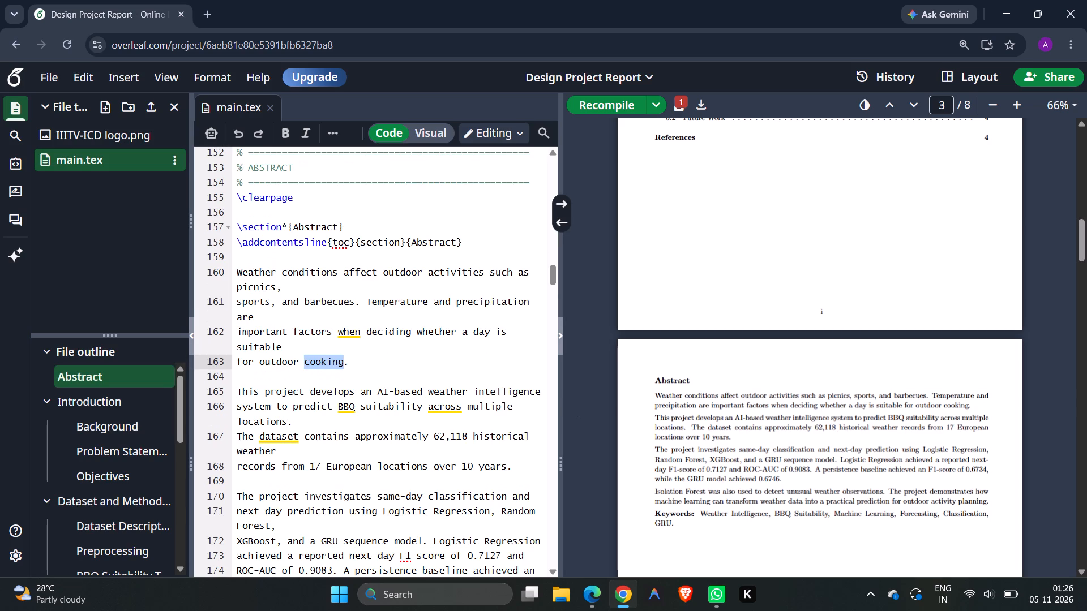
pyautogui.click(438, 365)
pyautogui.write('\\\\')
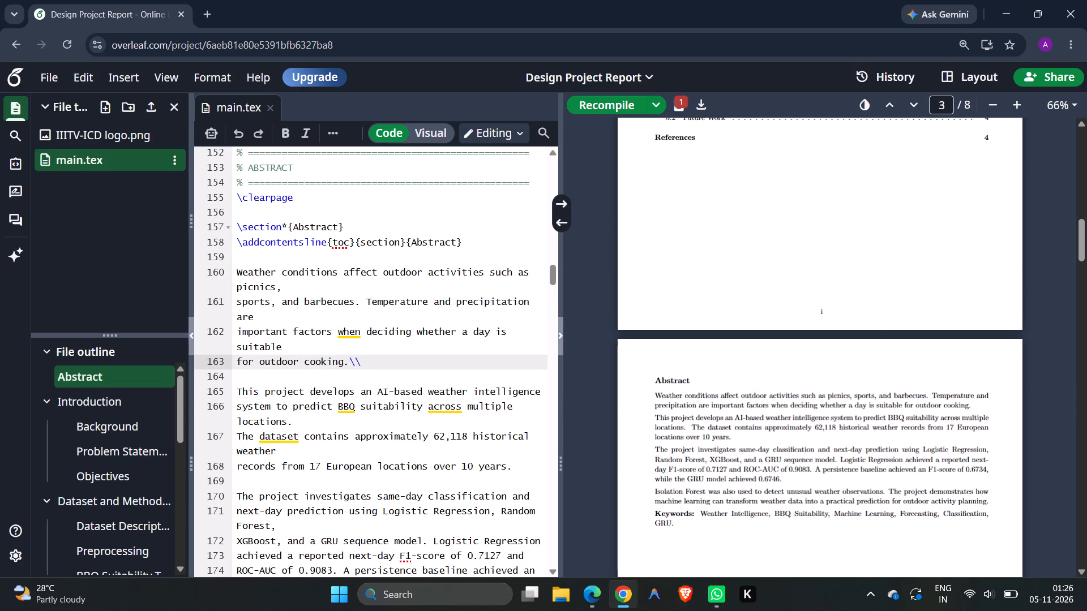
pyautogui.scroll(-1, 418, 454)
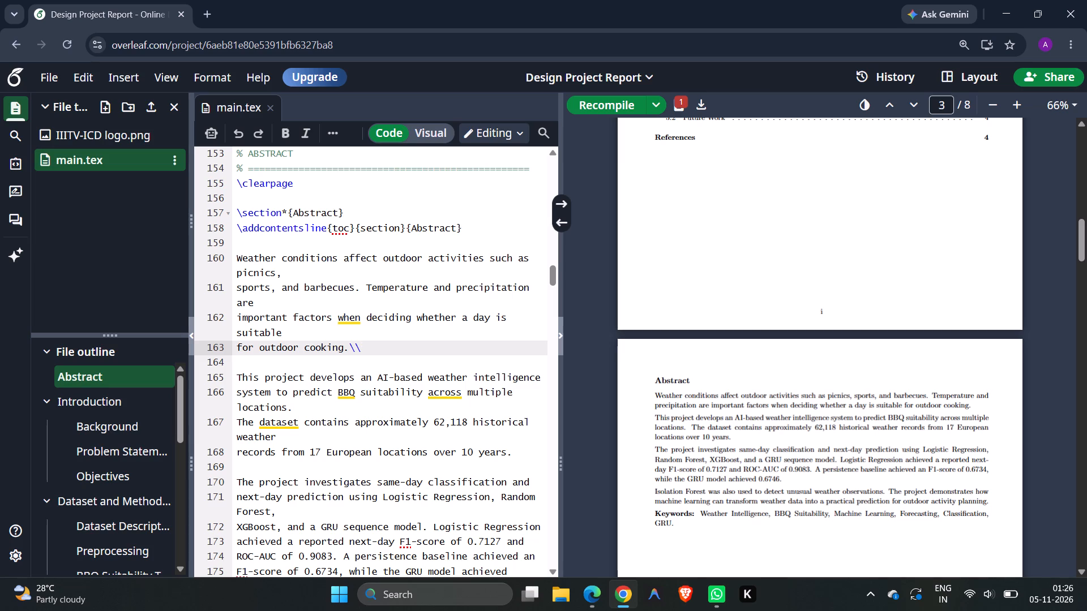
pyautogui.click(527, 448)
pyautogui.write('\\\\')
pyautogui.scroll(-1, 527, 448)
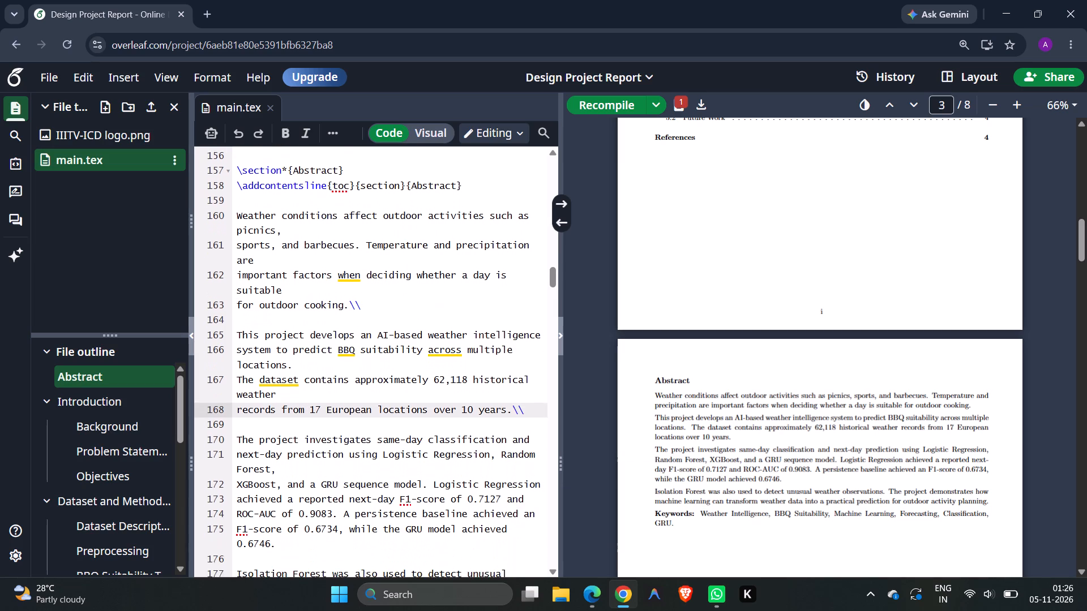
pyautogui.scroll(-1, 527, 448)
pyautogui.click(476, 514)
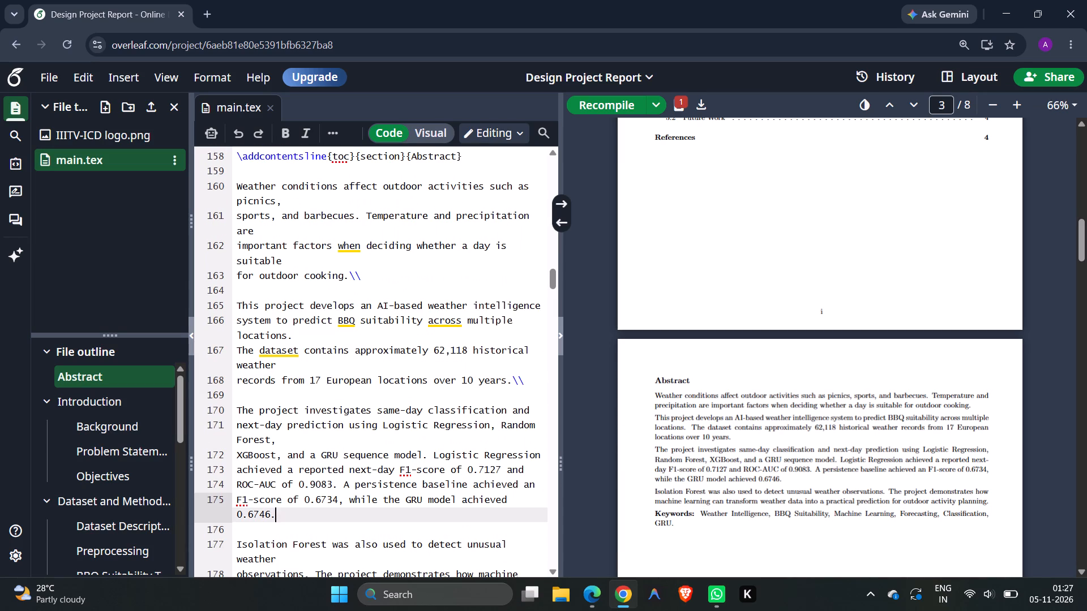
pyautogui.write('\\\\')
pyautogui.scroll(-1, 476, 514)
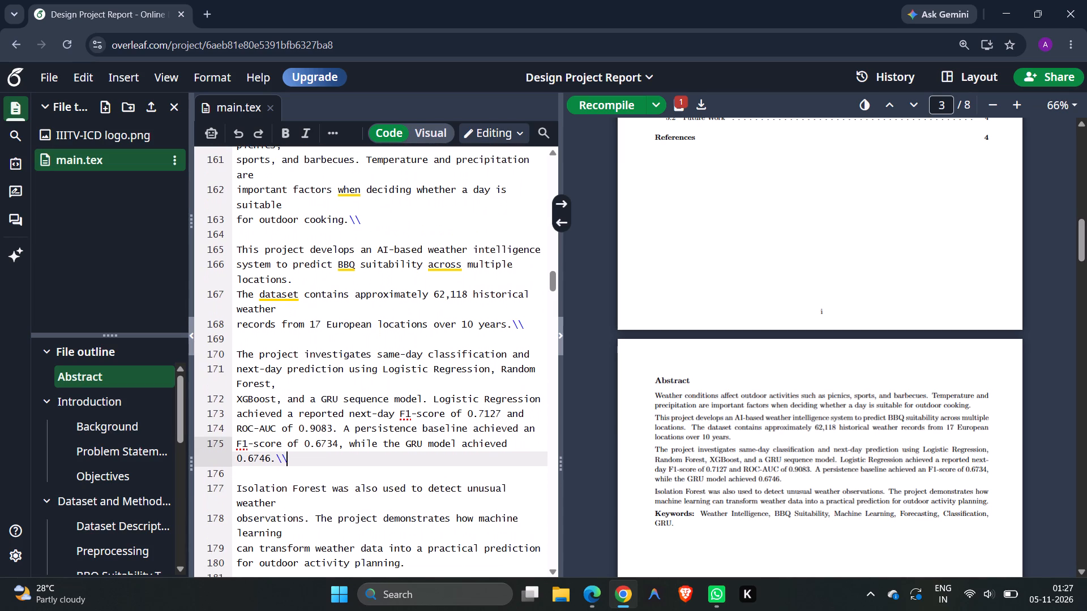
pyautogui.scroll(-1, 453, 551)
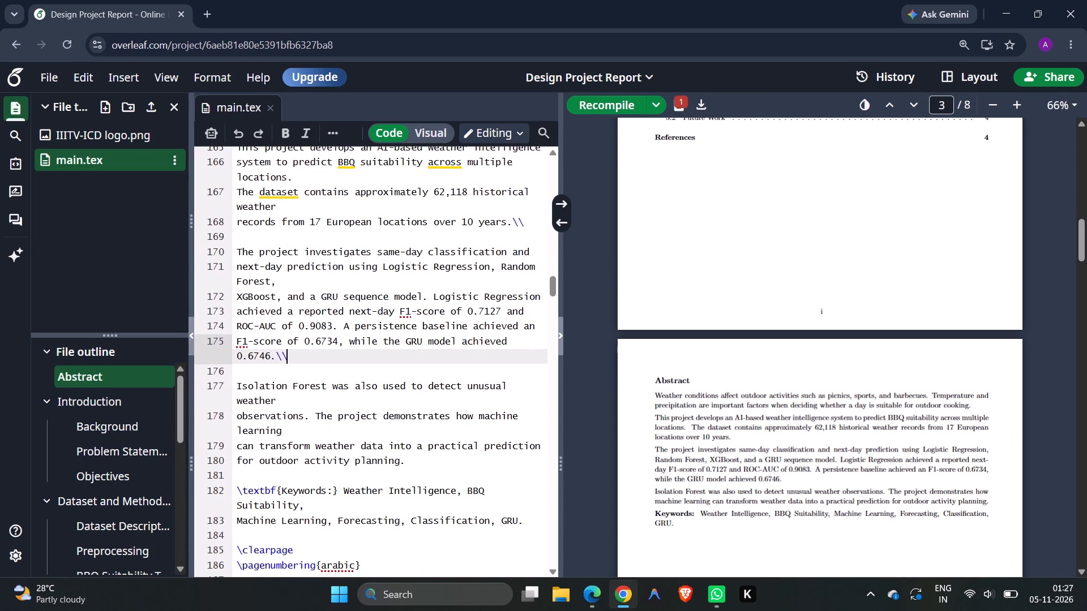
pyautogui.click(613, 110)
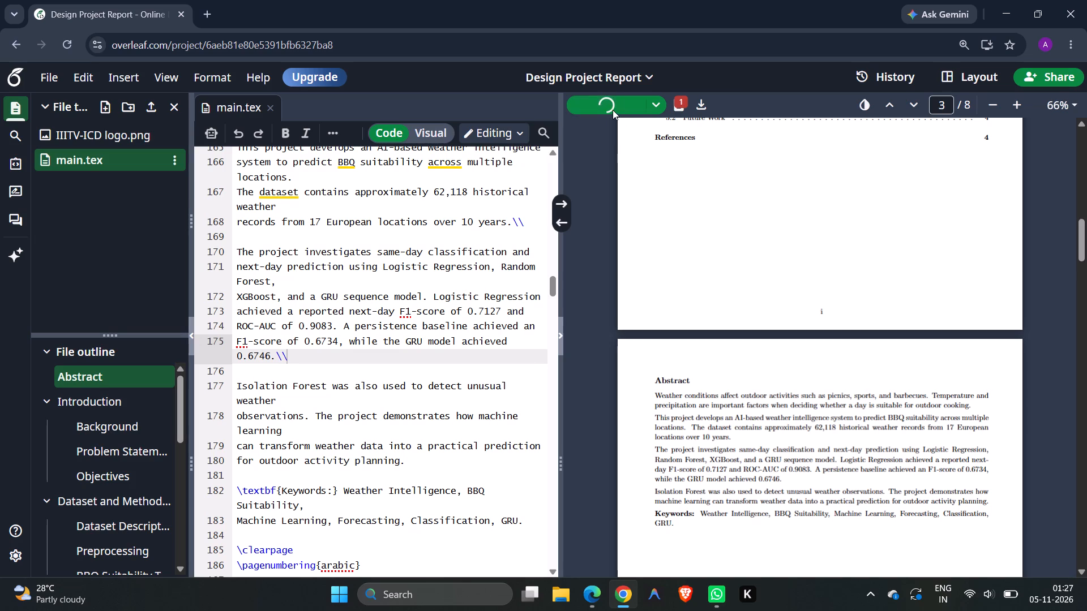
pyautogui.scroll(-2, 681, 292)
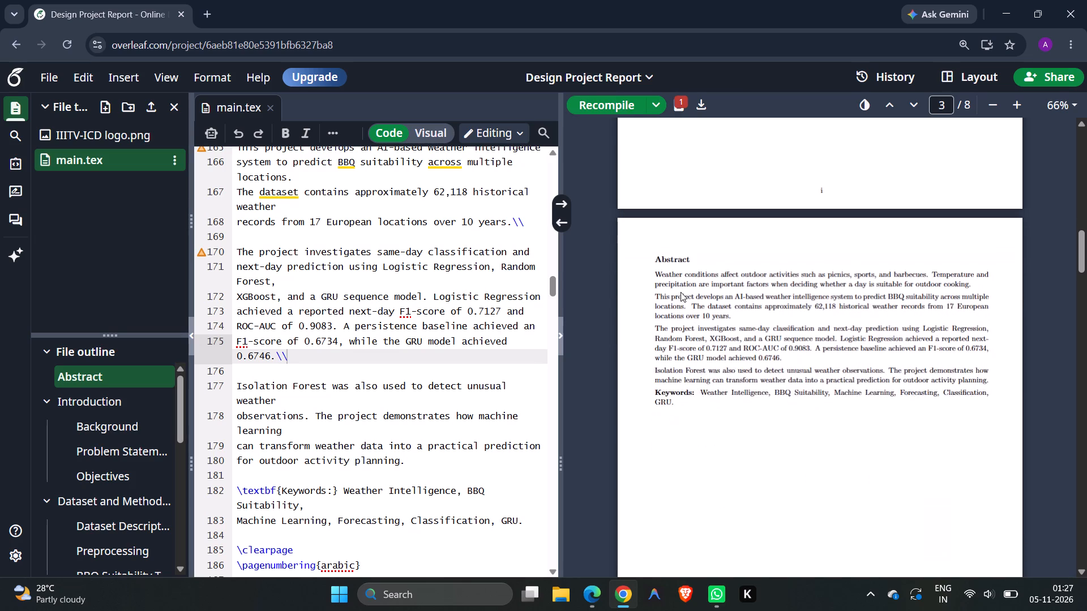
# Examine the Abstract's paragraph spacing in the recompiled report and the code where the Introduction section begins in main.tex.
pyautogui.scroll(-2, 681, 292)
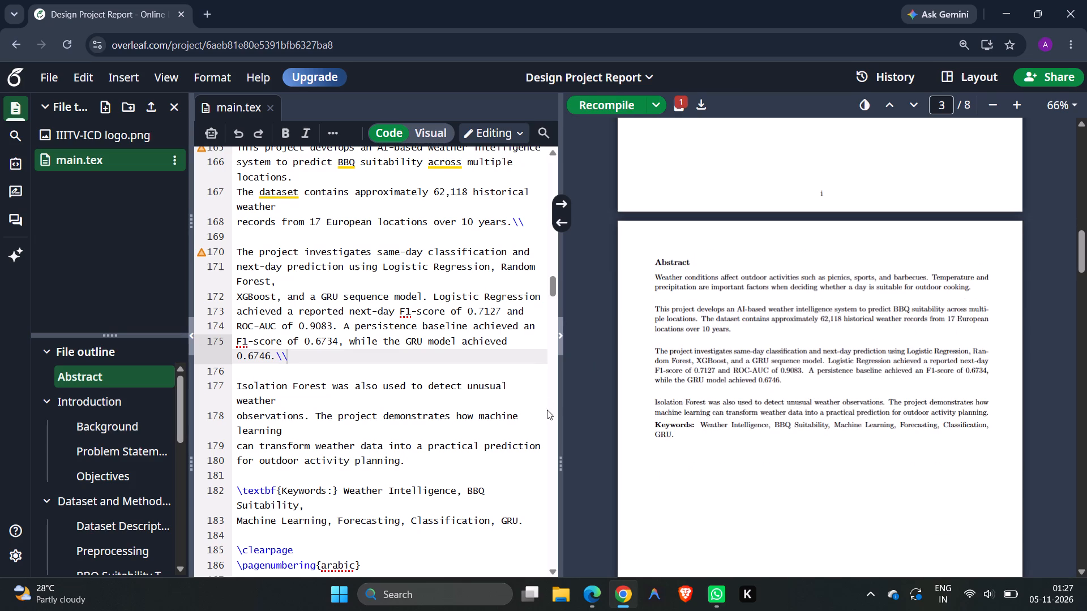
pyautogui.scroll(-2, 794, 369)
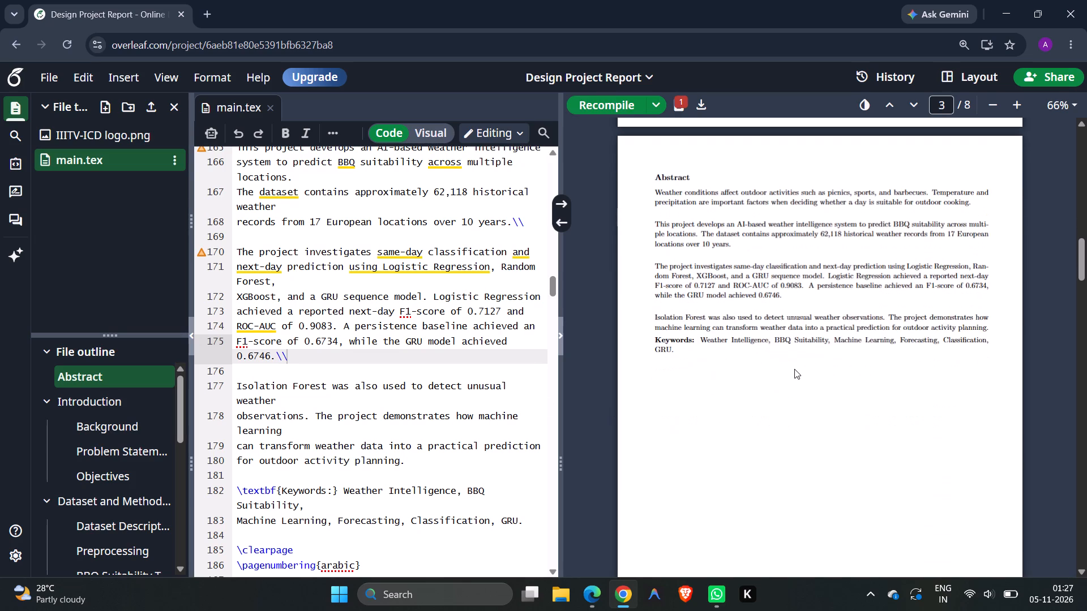
pyautogui.scroll(-4, 794, 369)
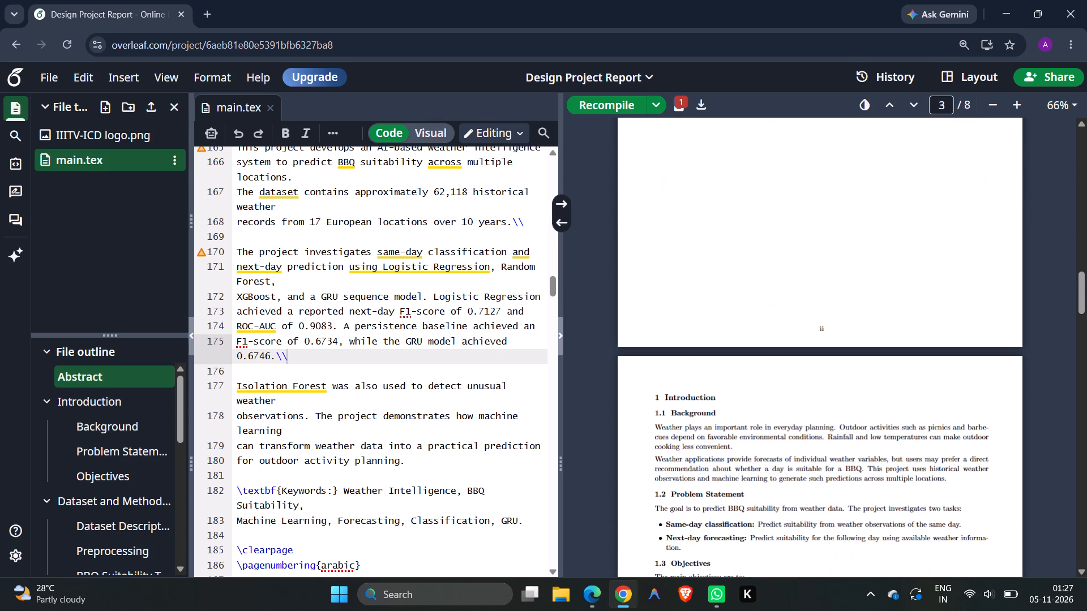
pyautogui.doubleClick(690, 399)
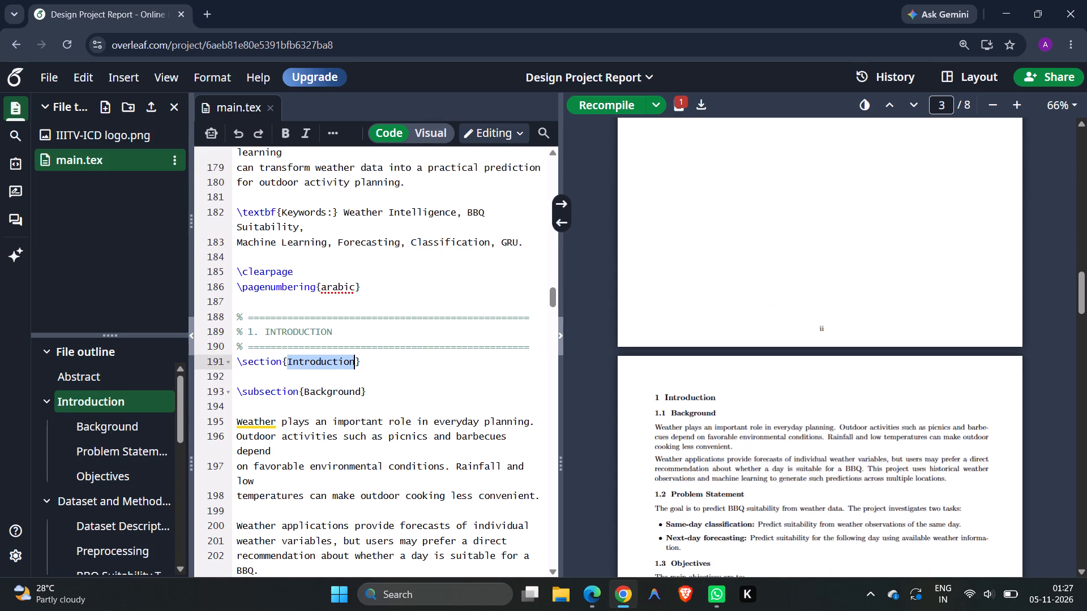
pyautogui.click(380, 364)
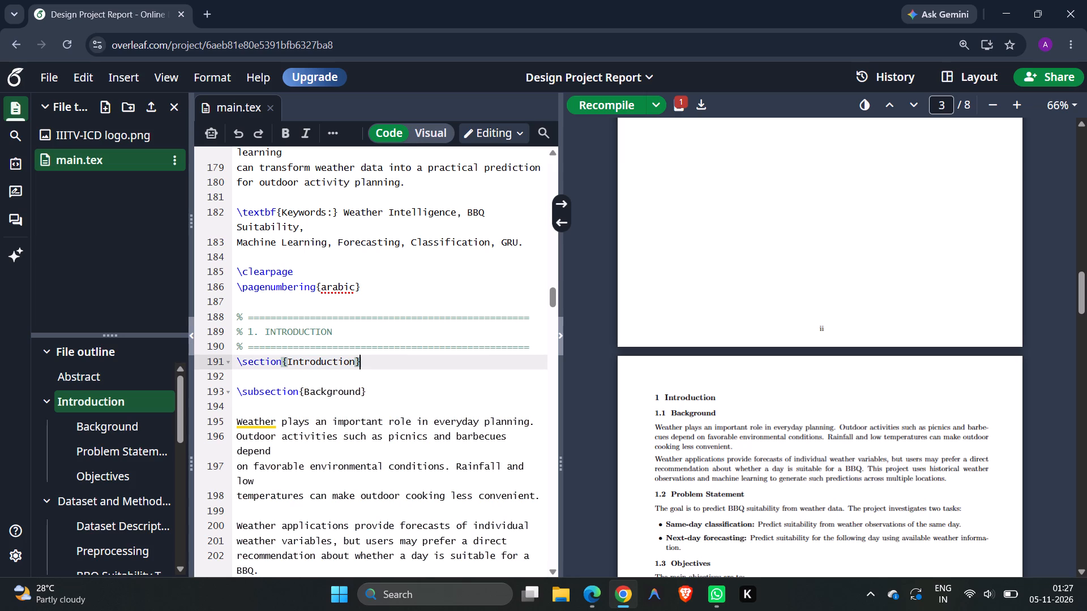
pyautogui.scroll(2, 379, 300)
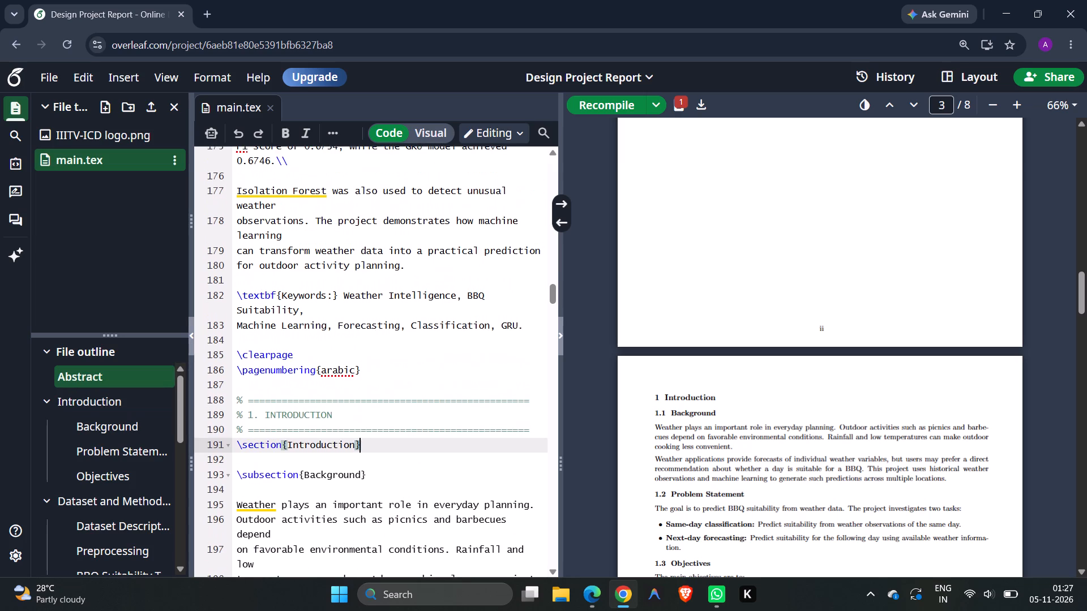
pyautogui.scroll(-2, 379, 300)
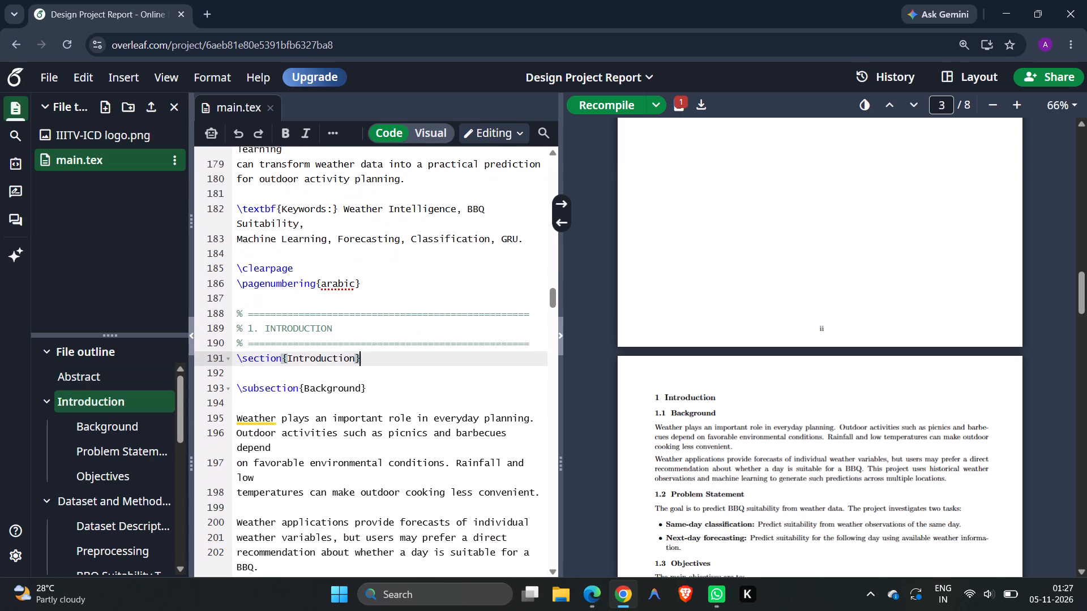
pyautogui.click(331, 259)
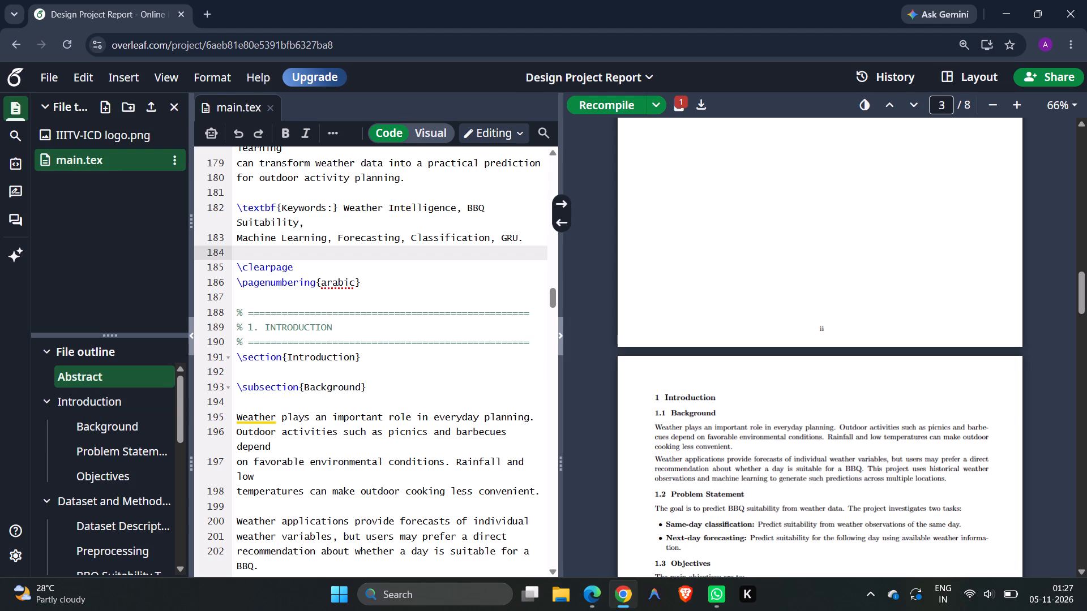
pyautogui.scroll(-1, 352, 298)
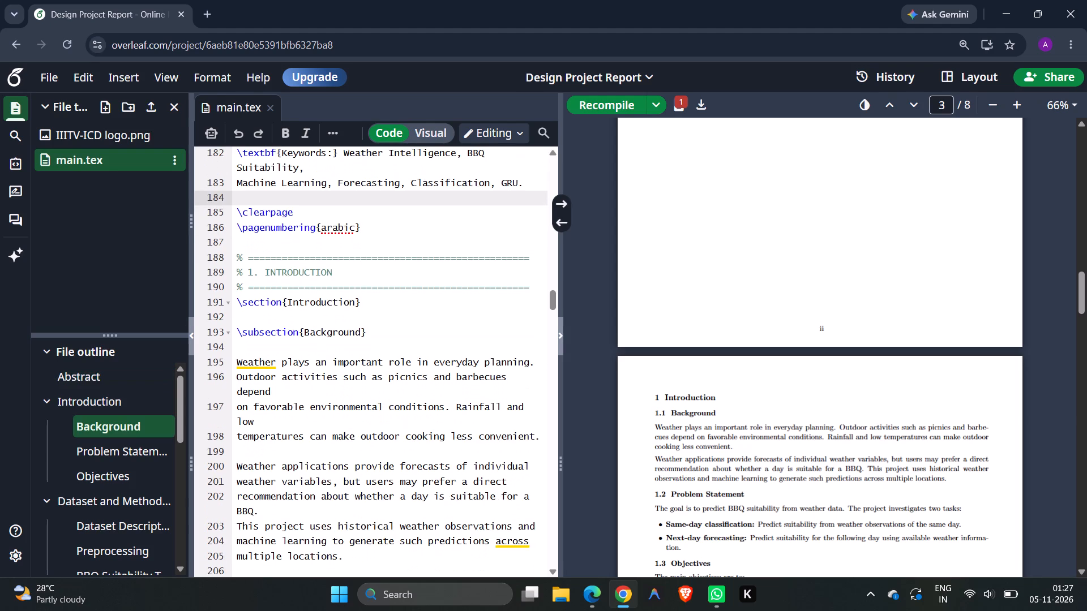
# Examine the remaining report pages, from the Introduction through the results tables to the References.
pyautogui.scroll(-3, 699, 313)
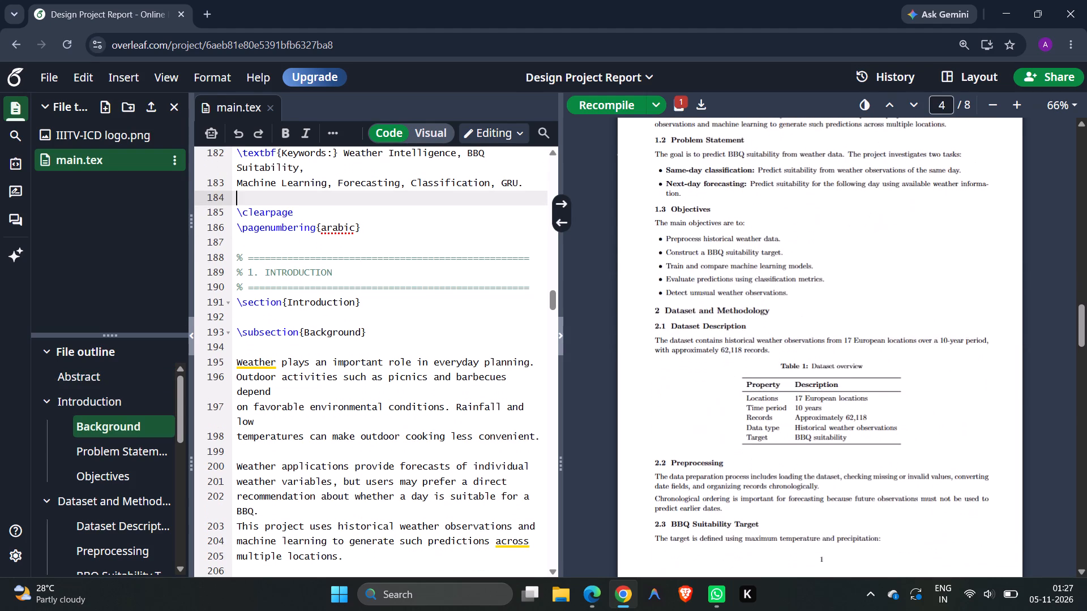
pyautogui.scroll(-7, 699, 313)
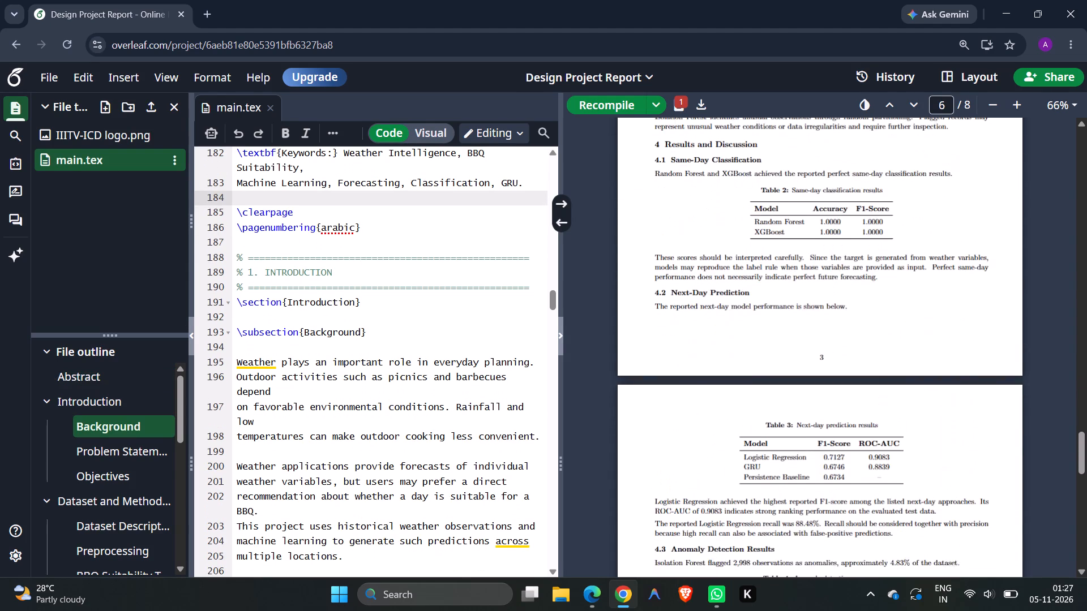
pyautogui.scroll(-9, 699, 313)
pyautogui.scroll(5, 699, 313)
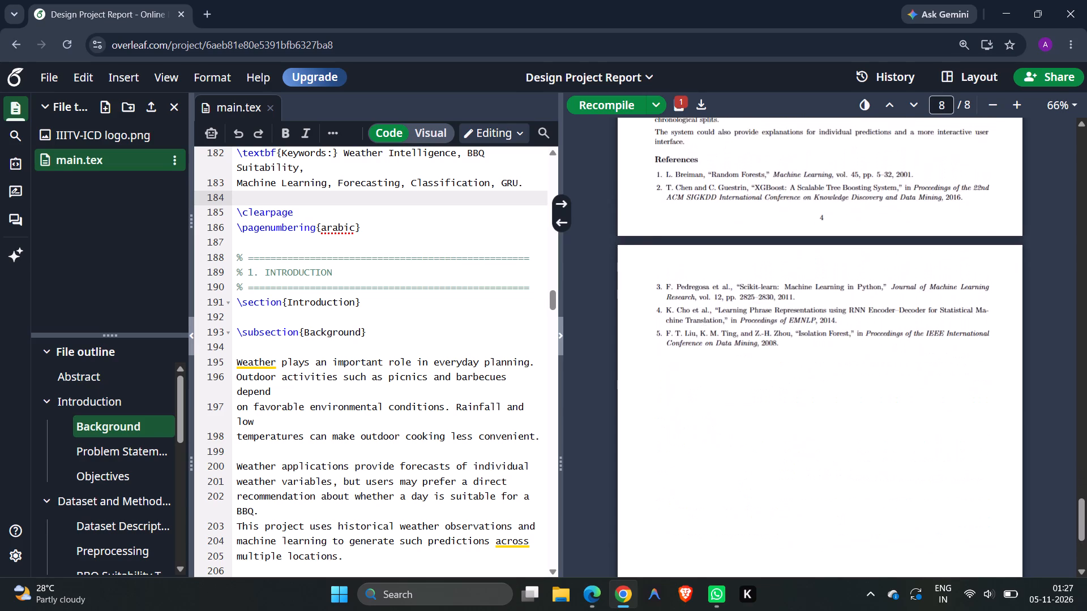
pyautogui.scroll(12, 699, 313)
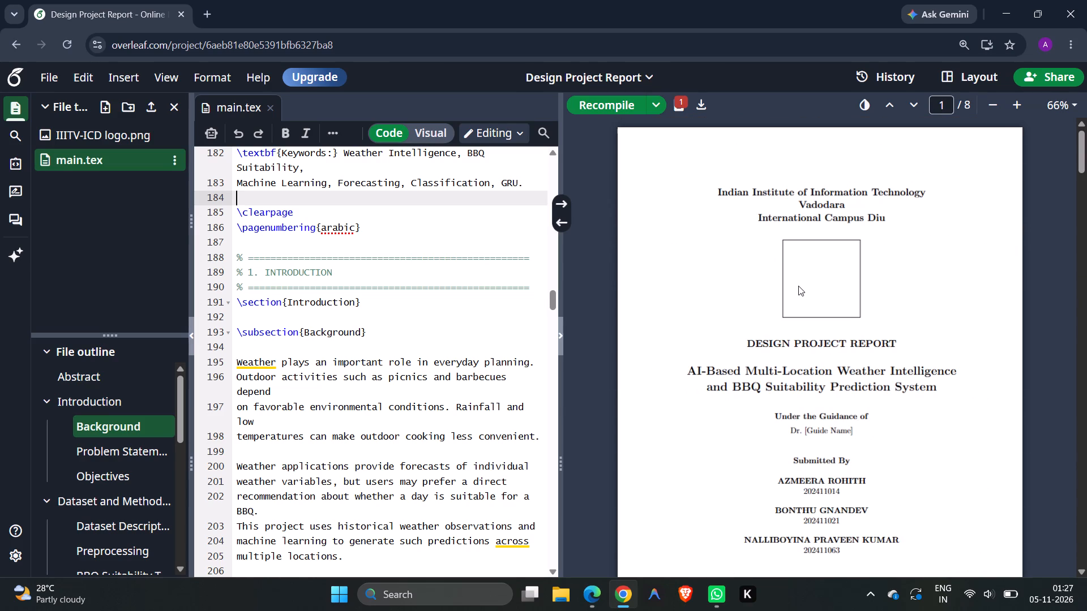
pyautogui.click(798, 286)
pyautogui.doubleClick(798, 286)
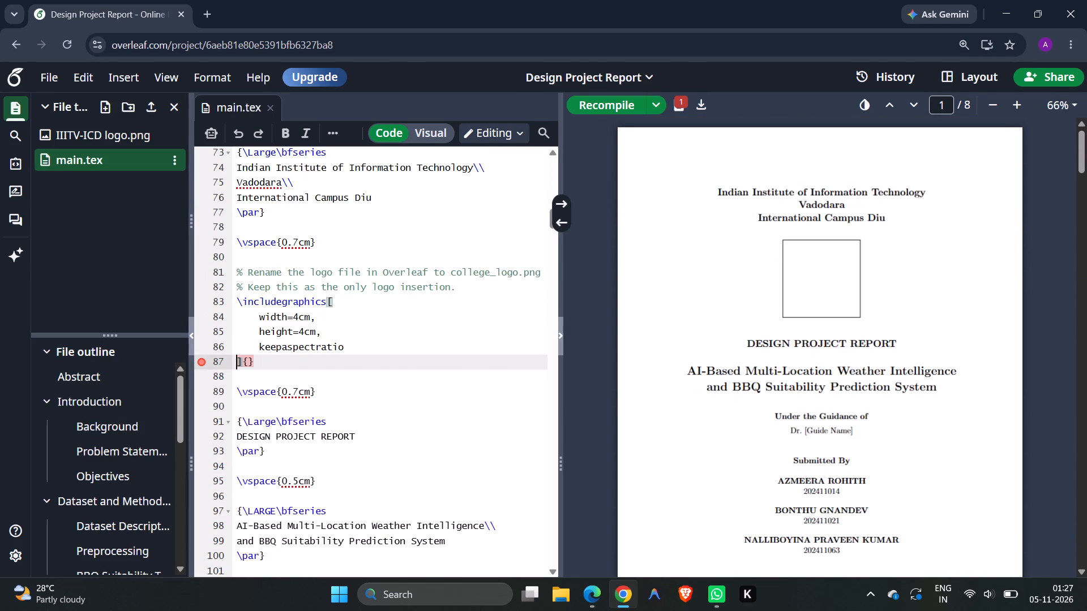
pyautogui.scroll(1, 384, 397)
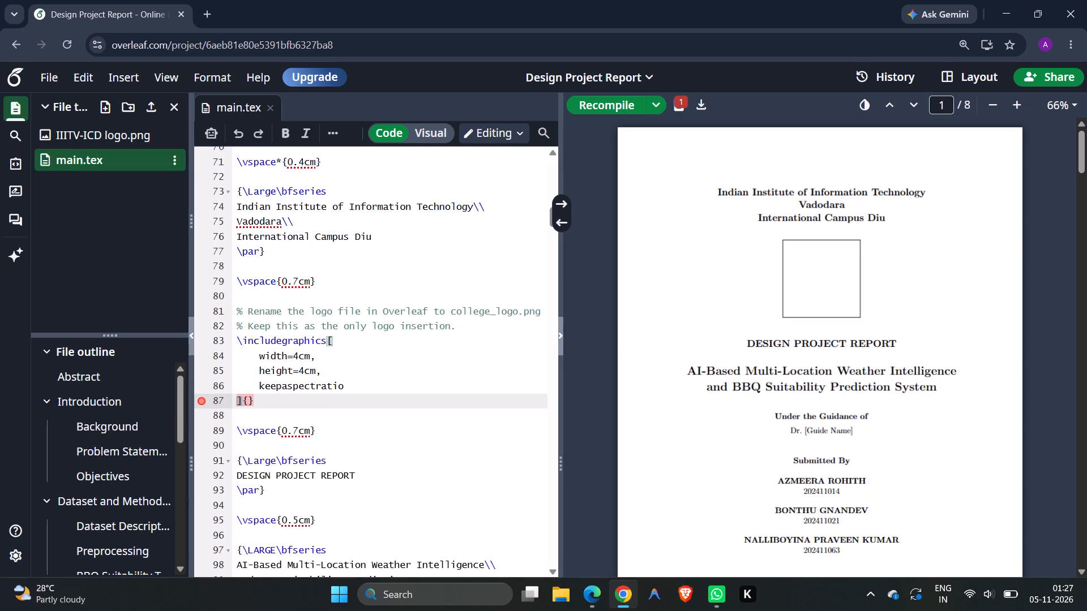
pyautogui.scroll(1, 384, 397)
pyautogui.press('Print')
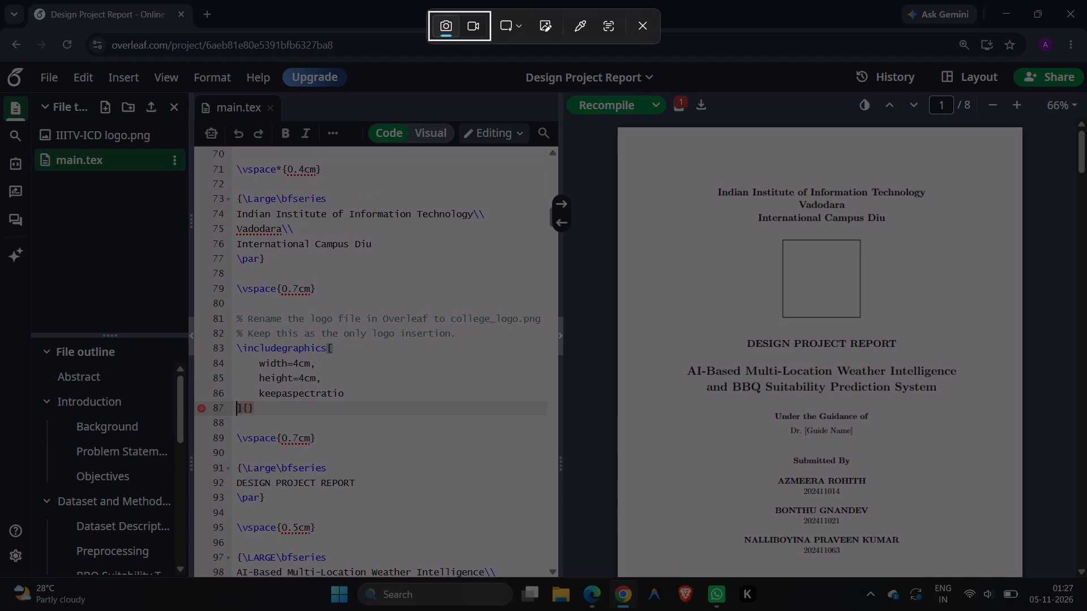
pyautogui.moveTo(36, 83); pyautogui.dragTo(861, 470)
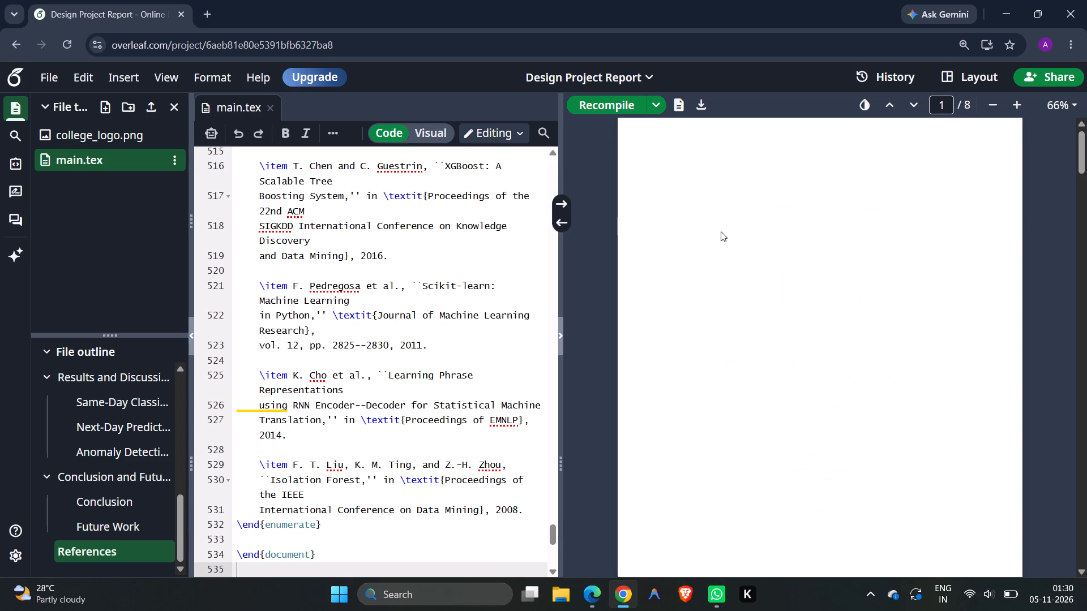
pyautogui.scroll(4, 722, 245)
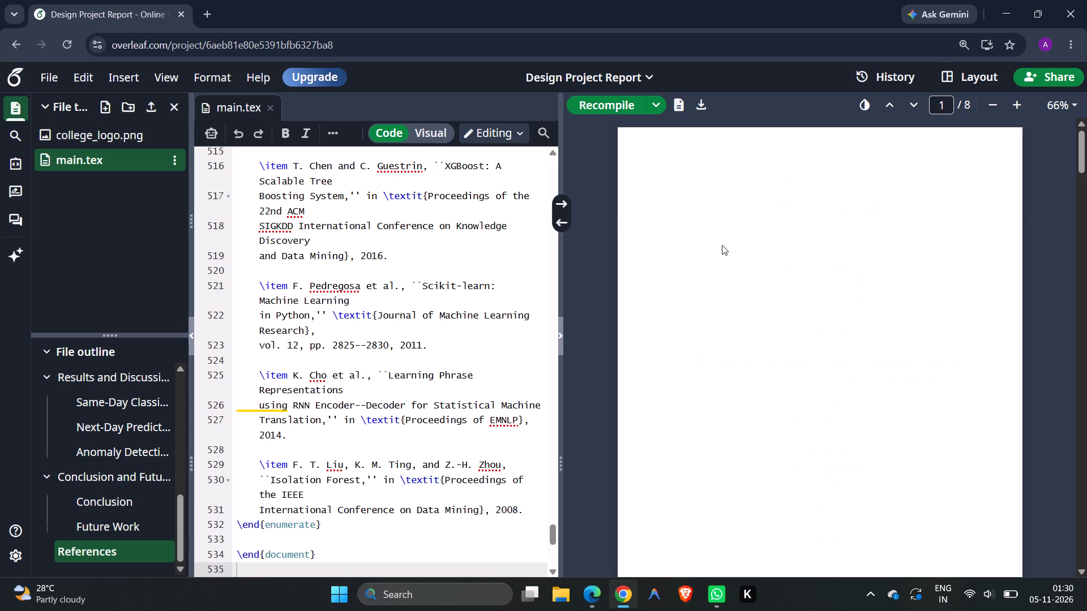
pyautogui.scroll(3, 722, 245)
pyautogui.scroll(-5, 722, 245)
pyautogui.scroll(3, 722, 245)
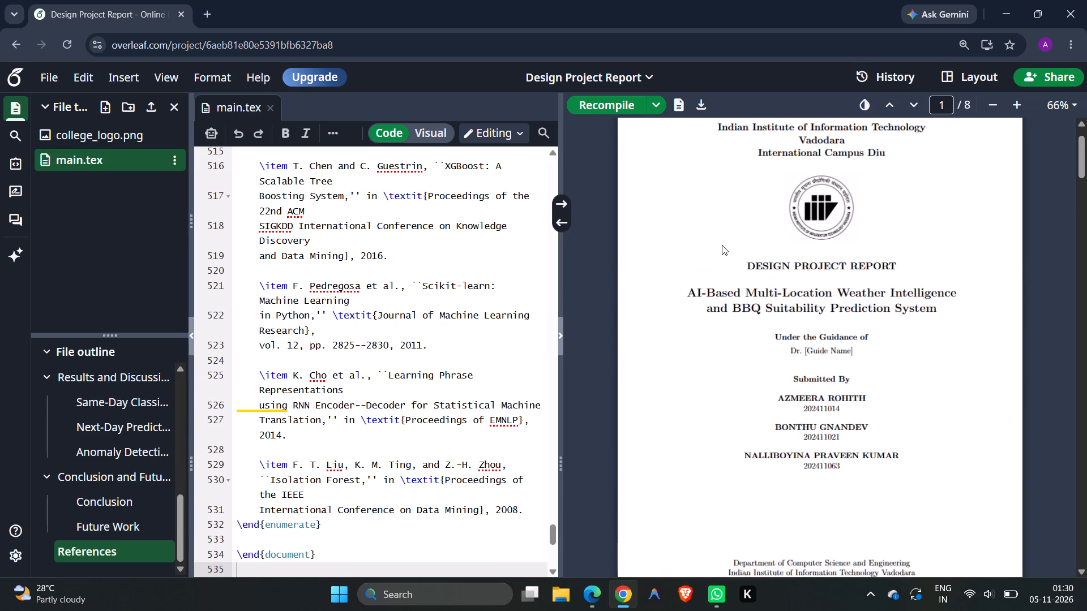
pyautogui.scroll(2, 722, 245)
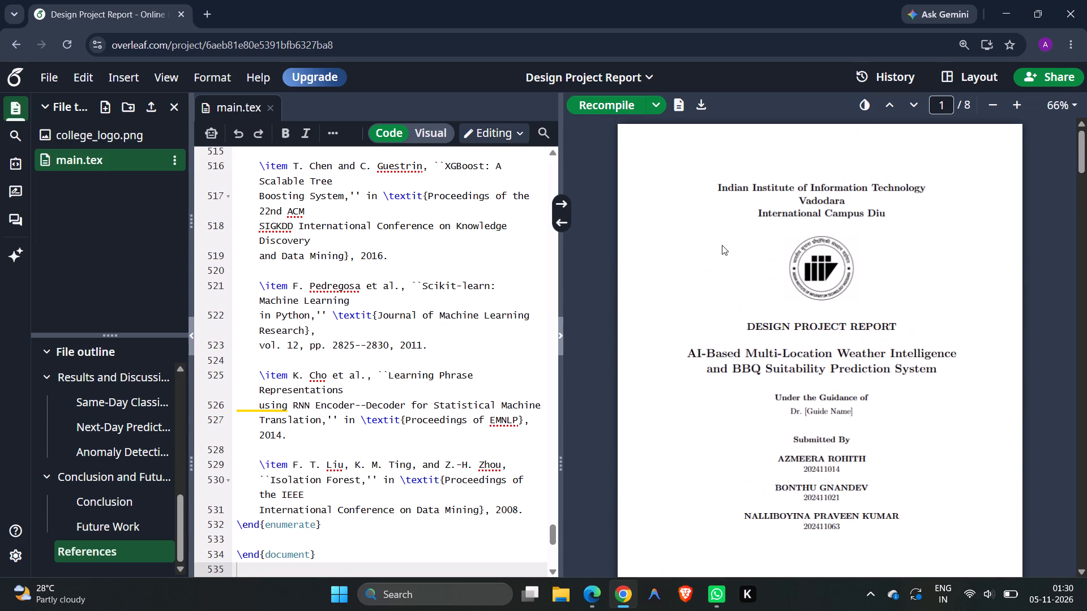
pyautogui.scroll(-3, 722, 245)
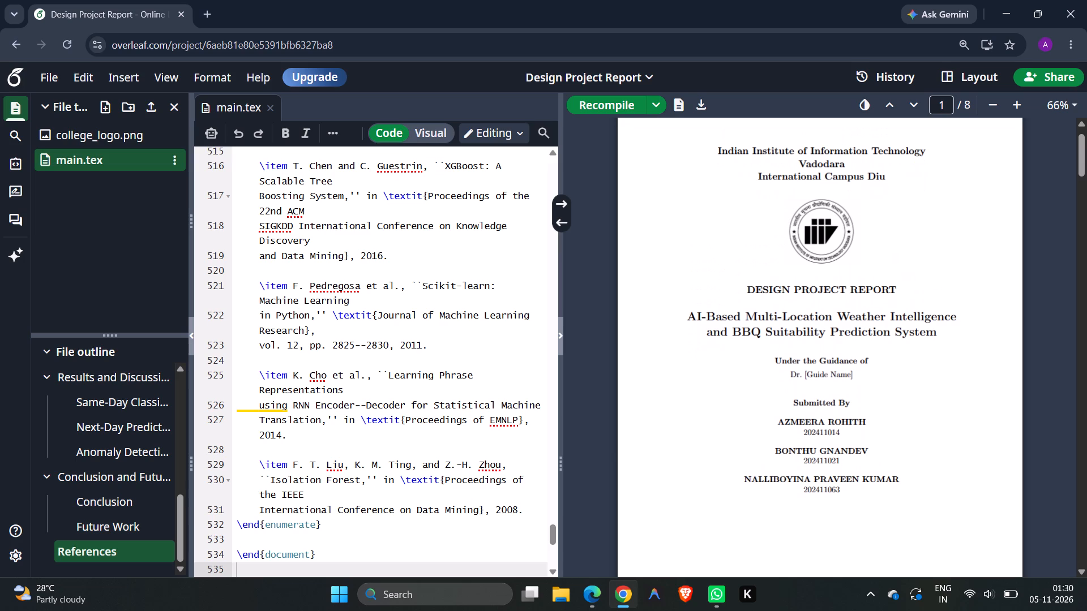
pyautogui.scroll(-3, 761, 377)
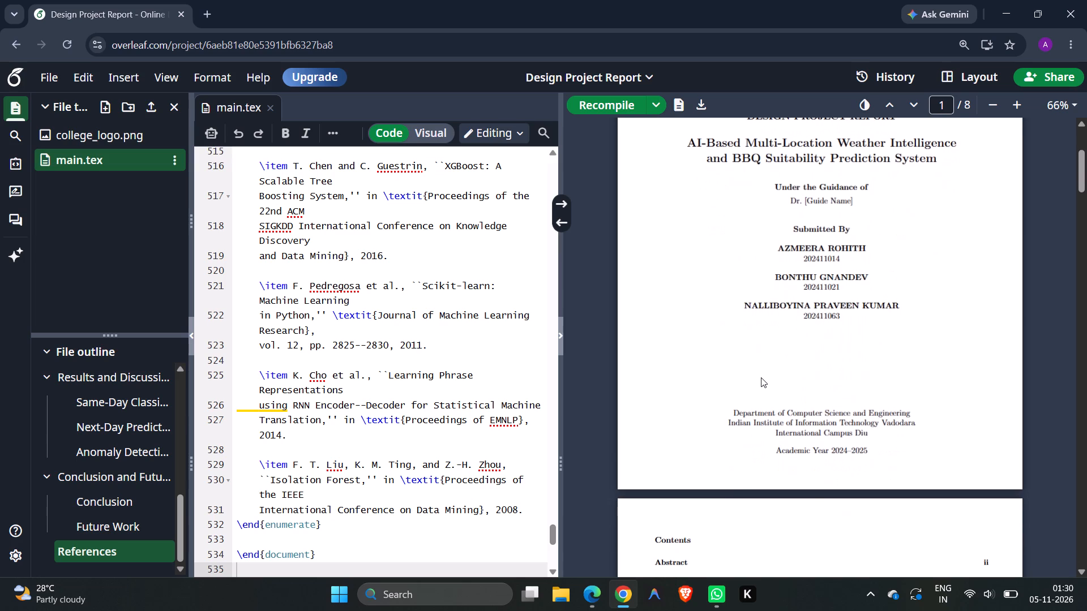
pyautogui.scroll(-2, 418, 399)
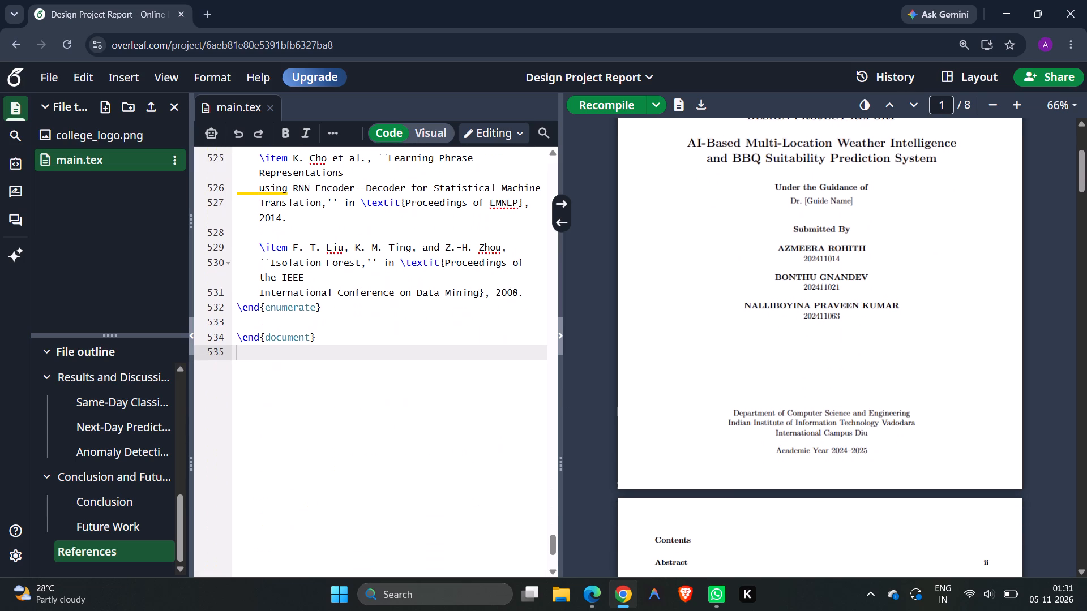
# Delete the department, institute, campus and academic year lines, including the spacing between them, from the end of the title page code.
pyautogui.doubleClick(759, 414)
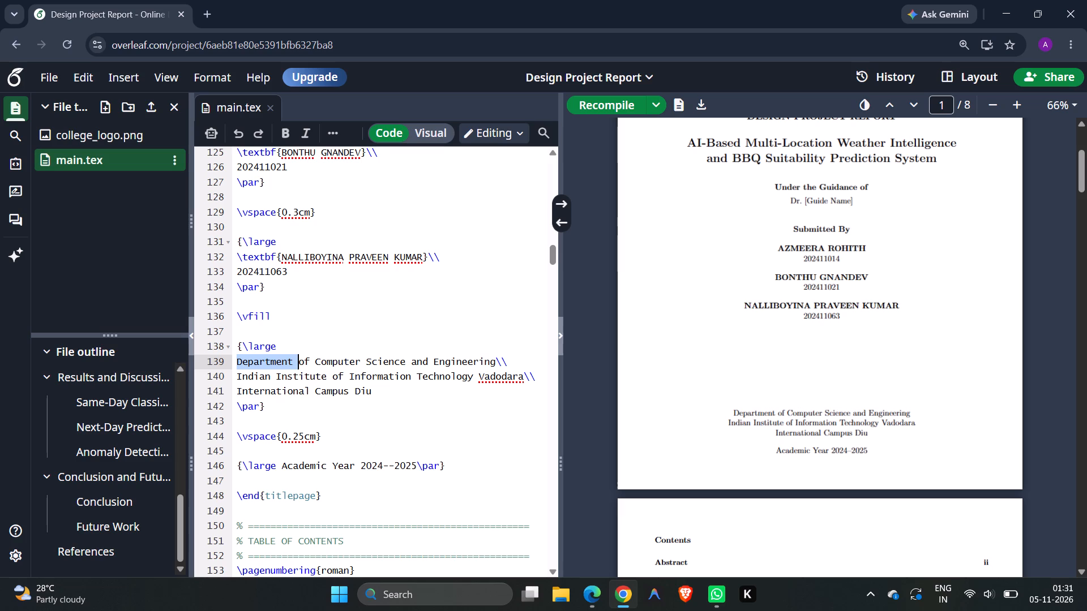
pyautogui.moveTo(447, 465); pyautogui.dragTo(239, 363)
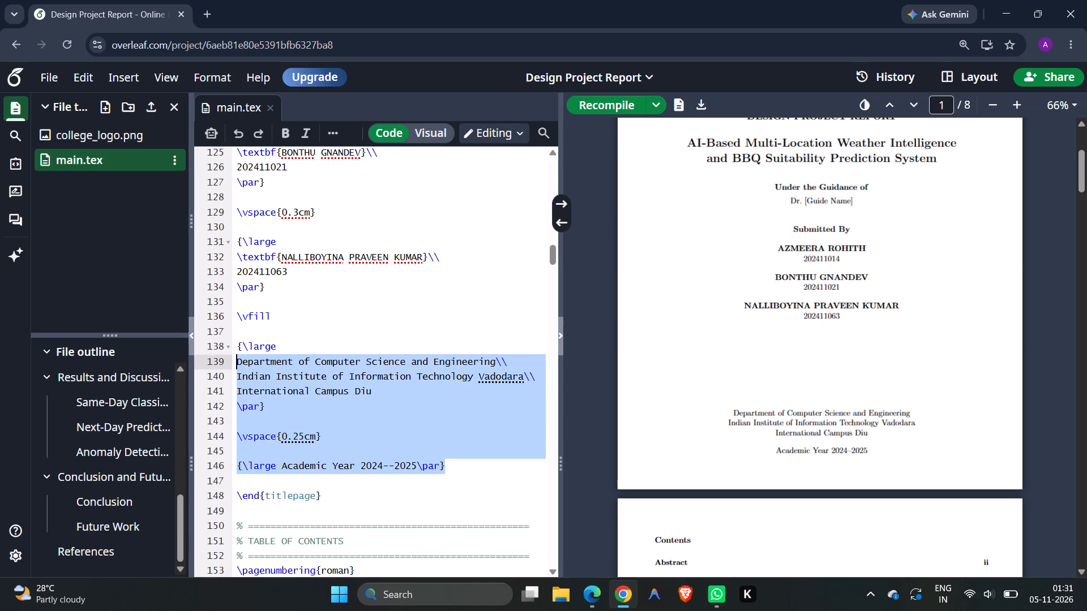
pyautogui.moveTo(239, 363); pyautogui.dragTo(237, 362)
pyautogui.press('BackSpace')
pyautogui.press('BackSpace')
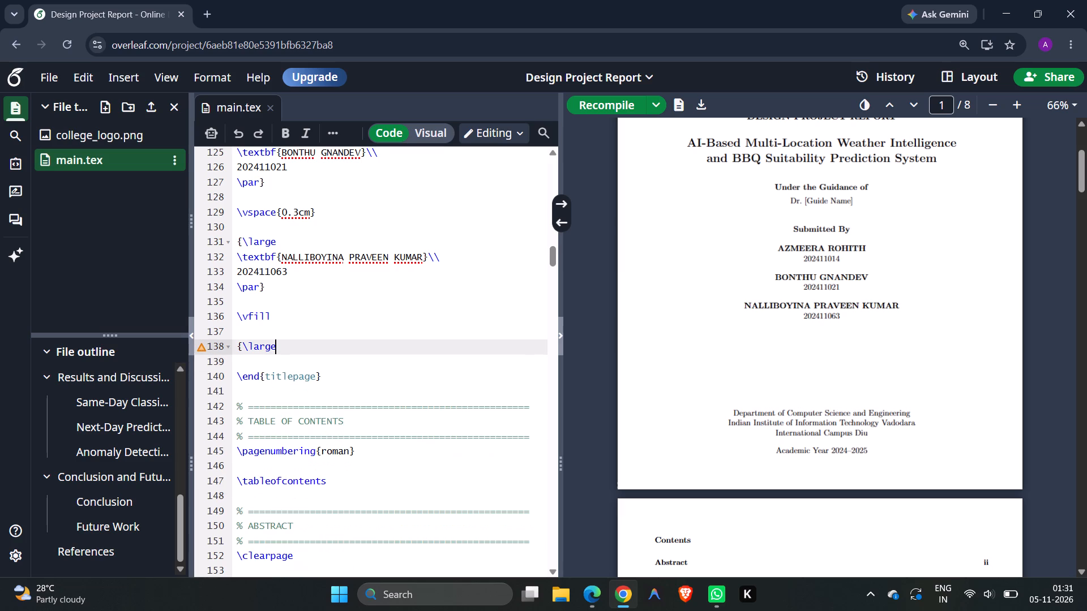
# Set the vertical space before the title page's Submitted By heading to 1cm, recompile and check the page.
pyautogui.scroll(2, 318, 294)
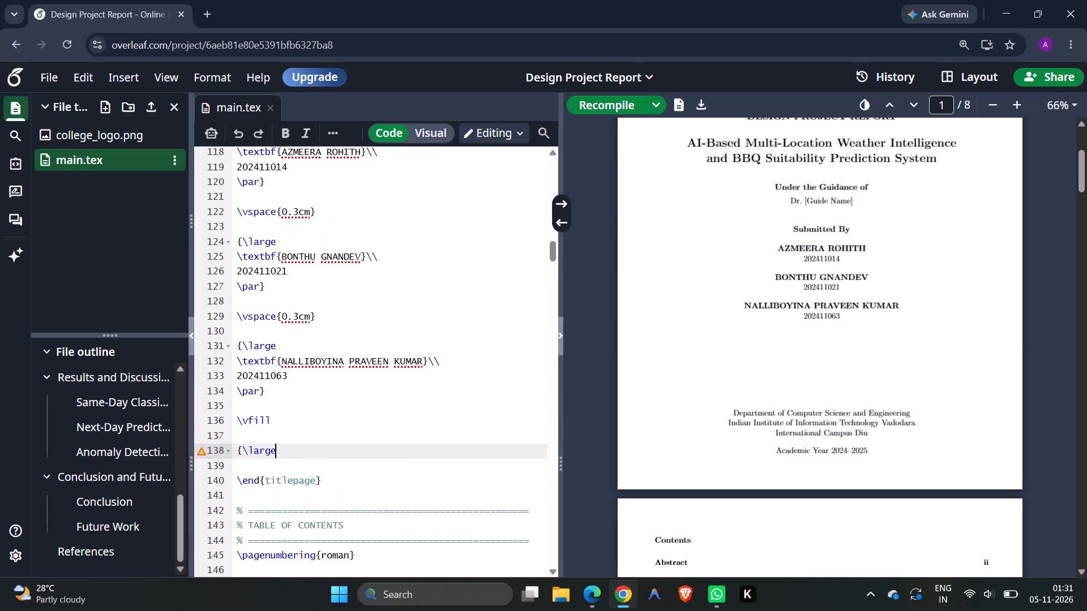
pyautogui.scroll(7, 318, 294)
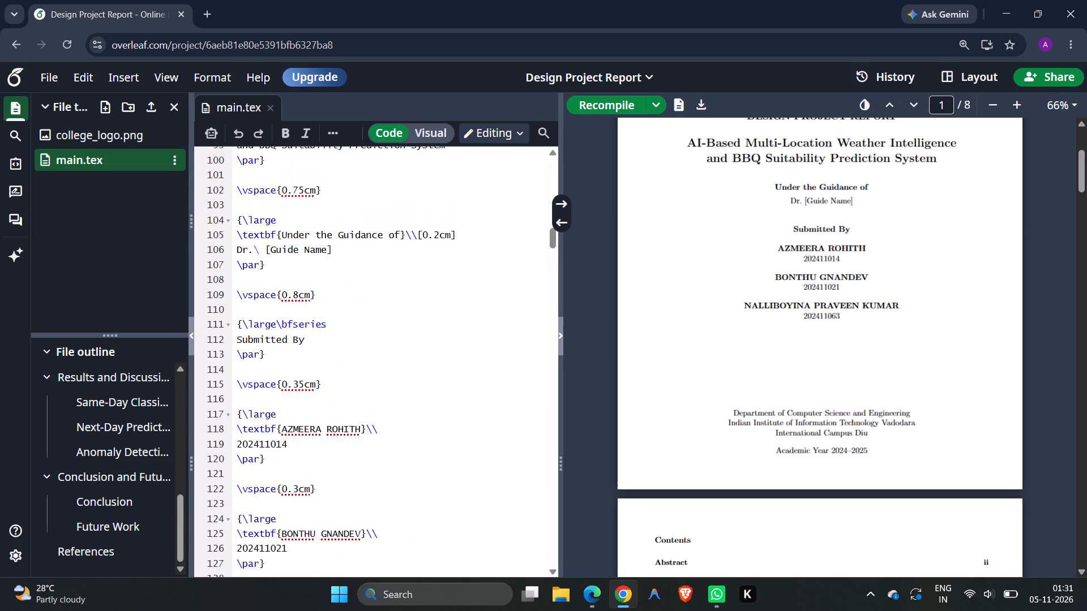
pyautogui.click(297, 298)
pyautogui.press('BackSpace')
pyautogui.press('BackSpace')
pyautogui.press('BackSpace')
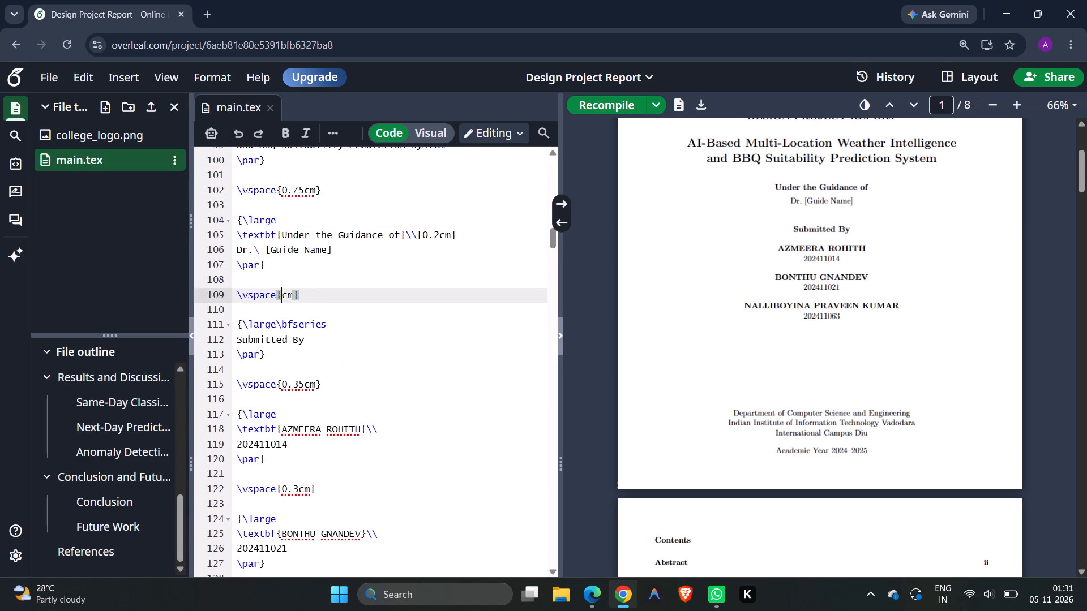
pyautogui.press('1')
pyautogui.click(595, 106)
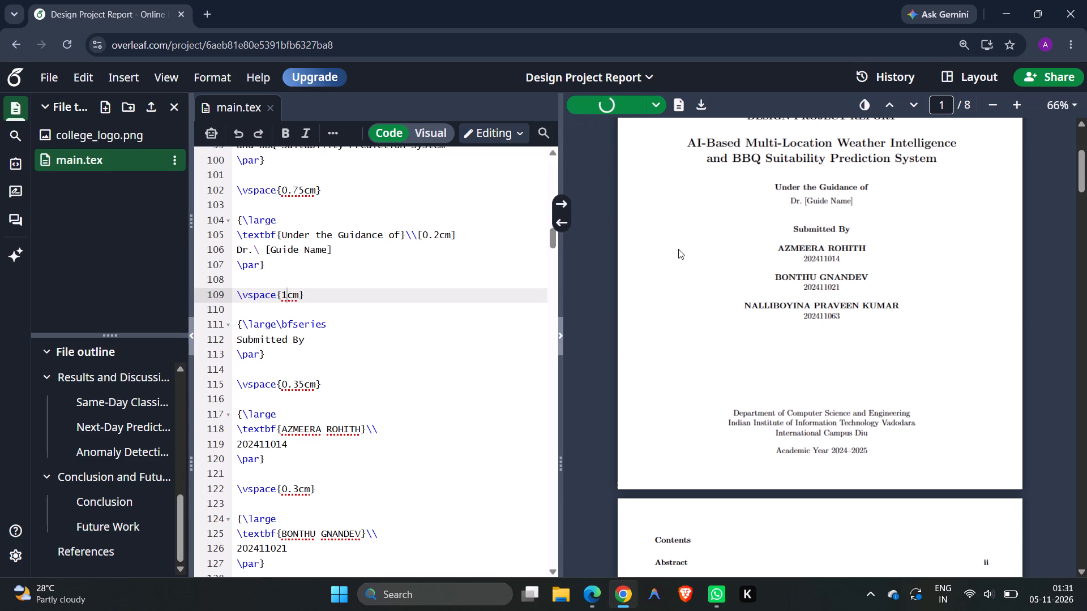
pyautogui.scroll(3, 717, 316)
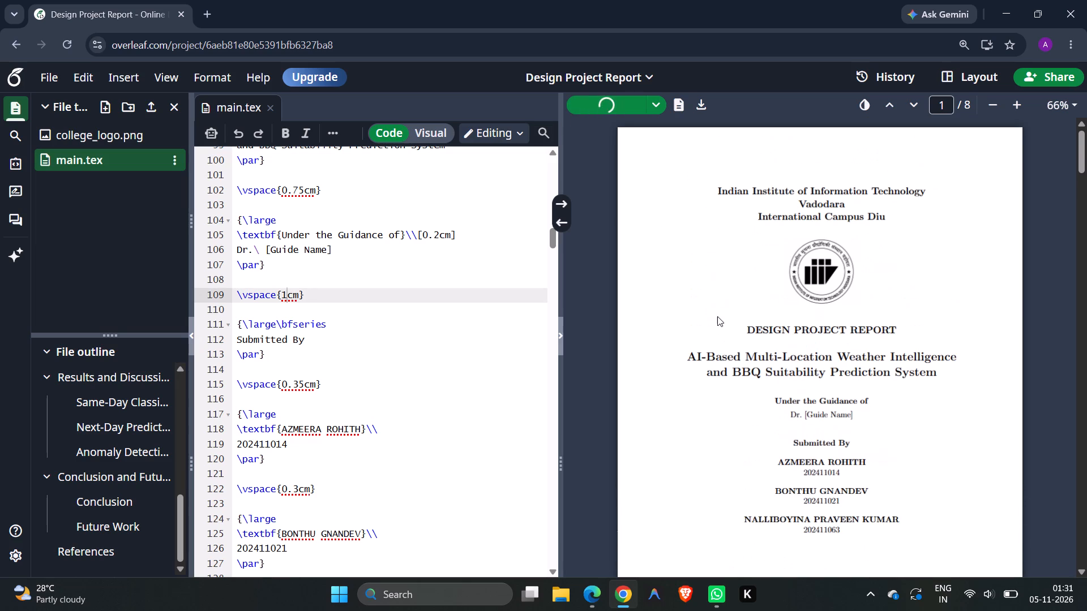
pyautogui.scroll(1, 717, 316)
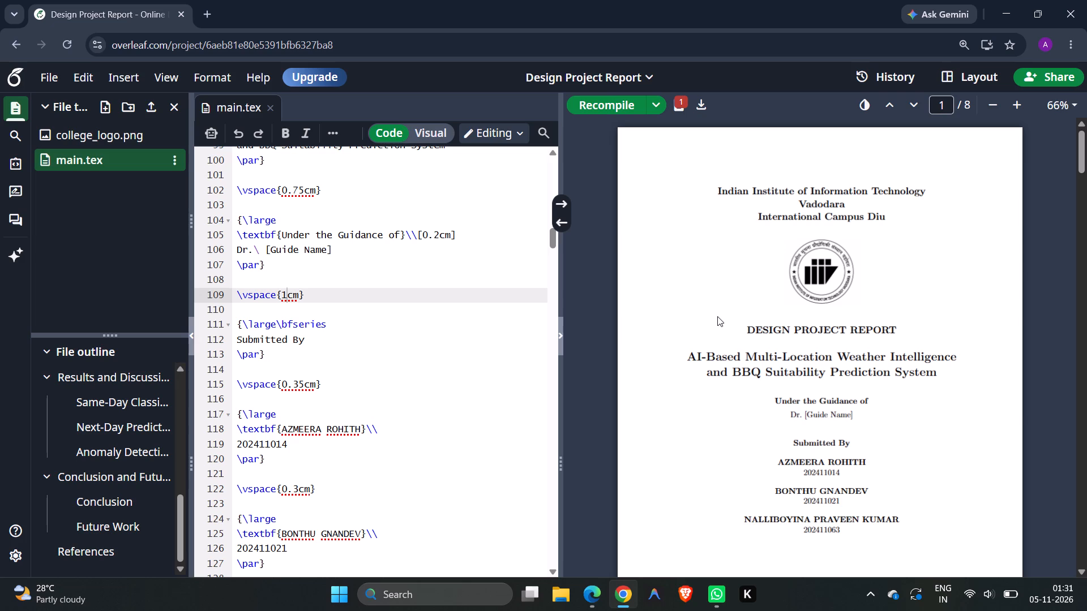
pyautogui.scroll(-1, 717, 316)
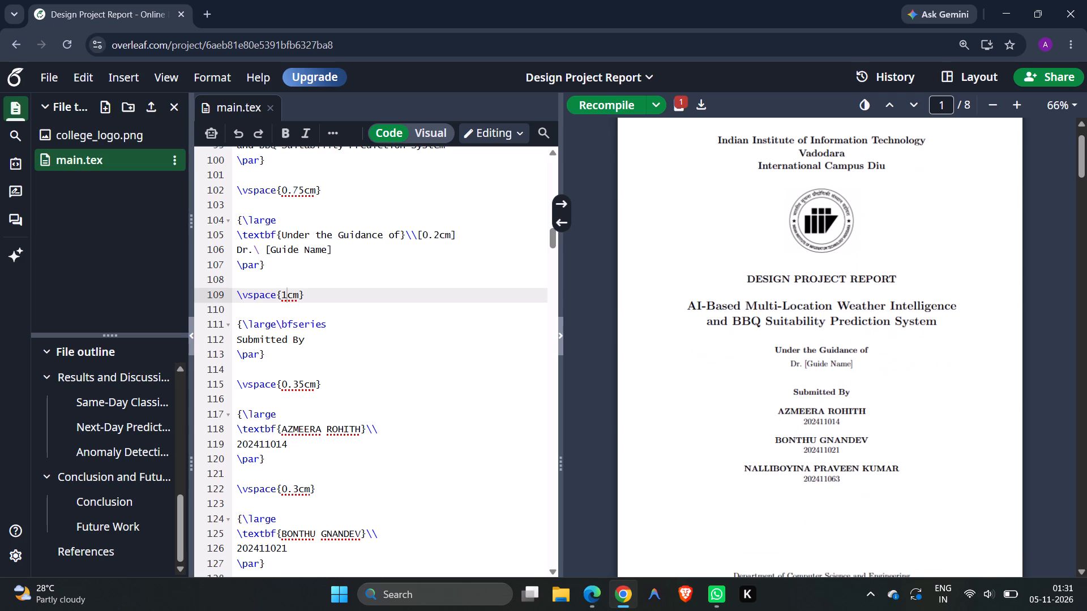
pyautogui.scroll(-1, 717, 316)
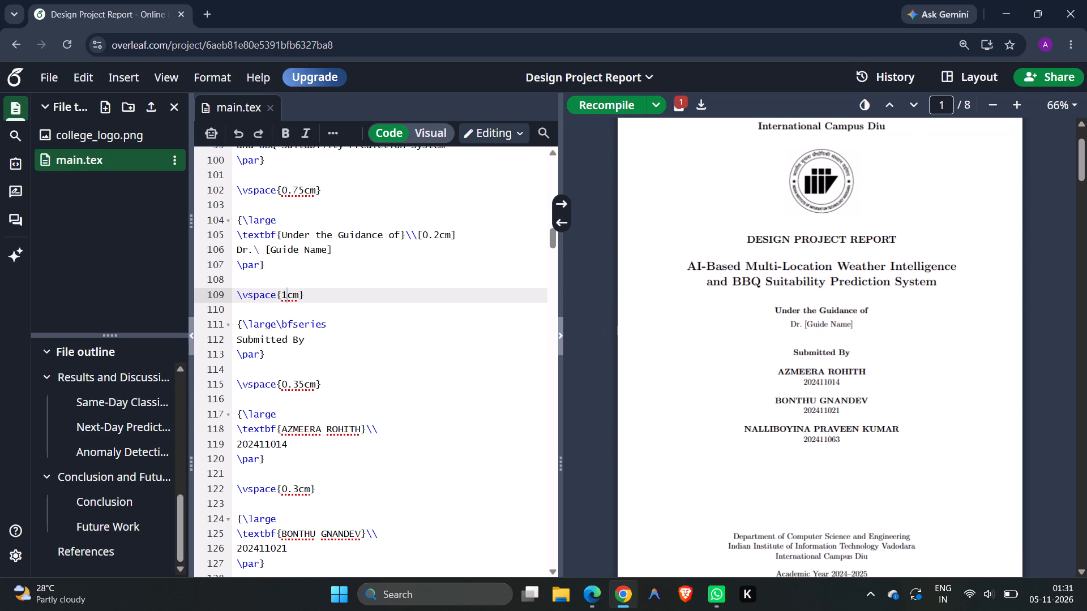
# Increase the vertical space before the Submitted By heading to 1.2cm, recompile and check the title page.
pyautogui.click(290, 292)
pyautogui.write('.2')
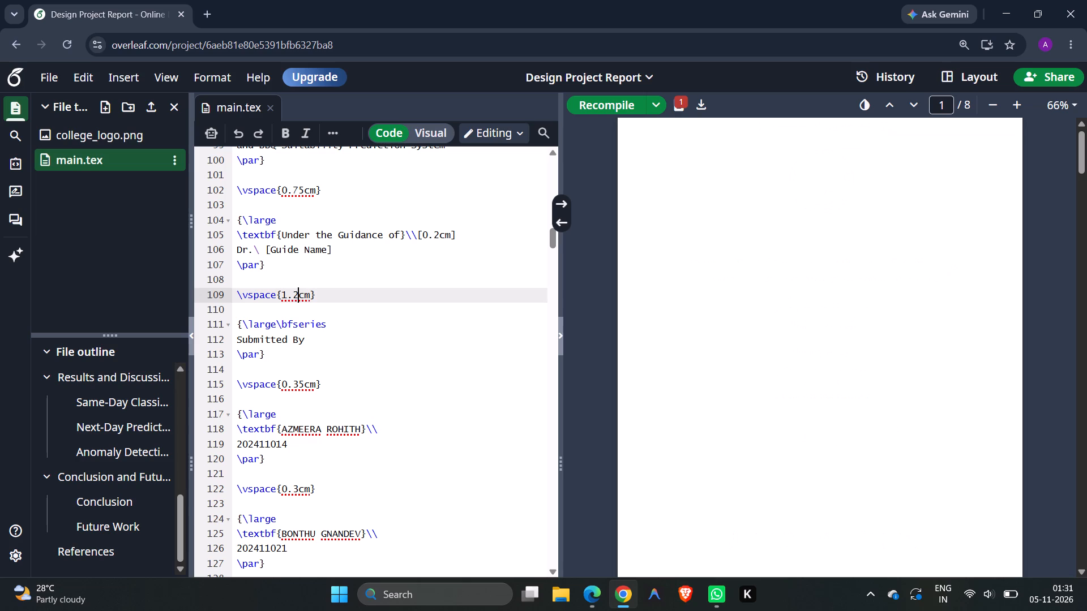
pyautogui.scroll(-1, 724, 230)
pyautogui.scroll(2, 724, 230)
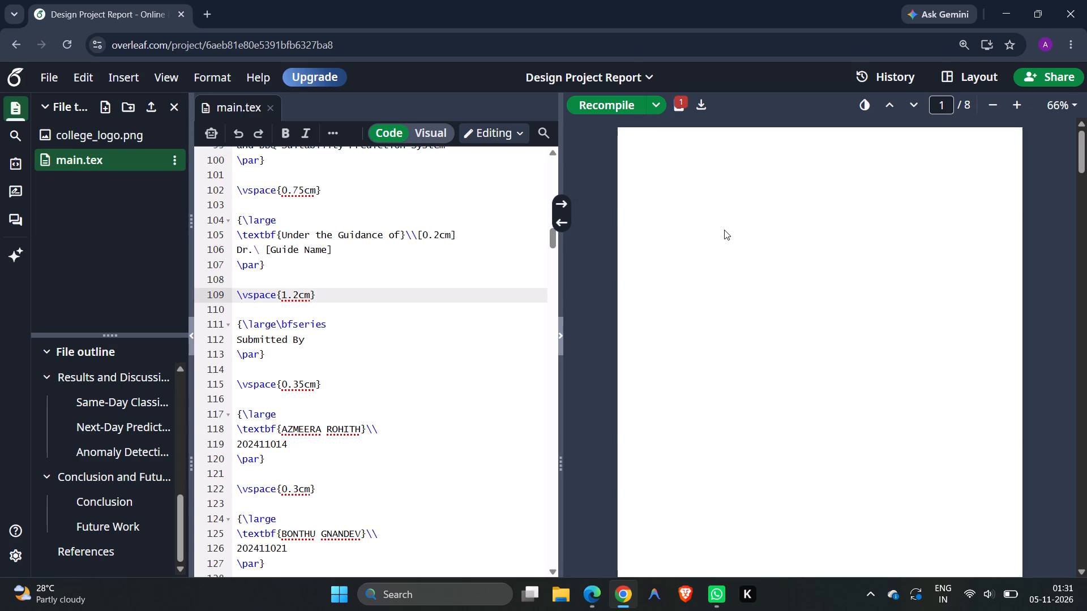
pyautogui.scroll(-1, 640, 228)
pyautogui.scroll(3, 640, 228)
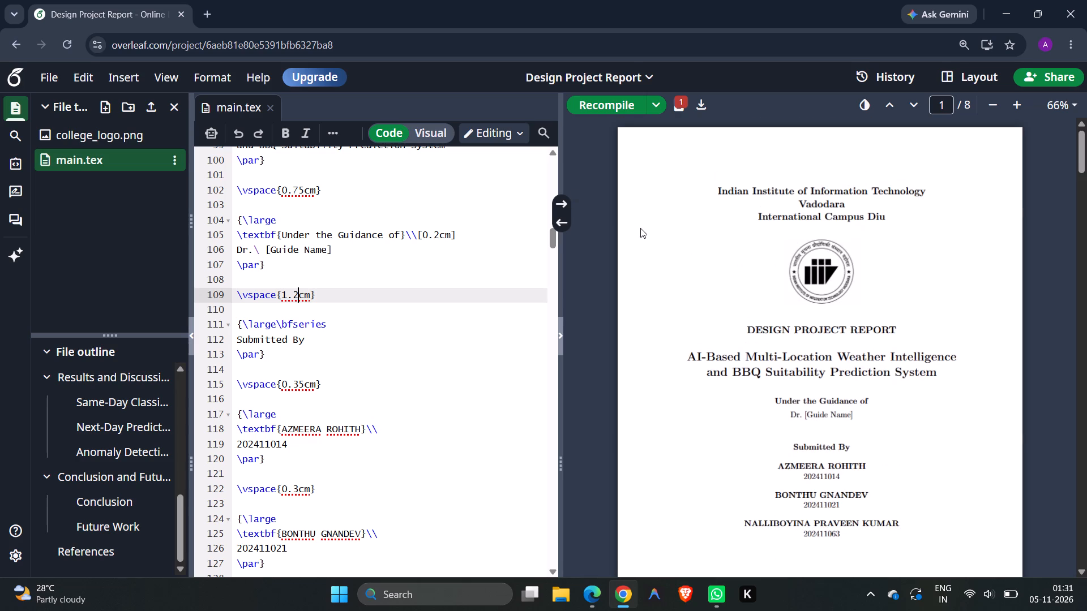
pyautogui.click(600, 108)
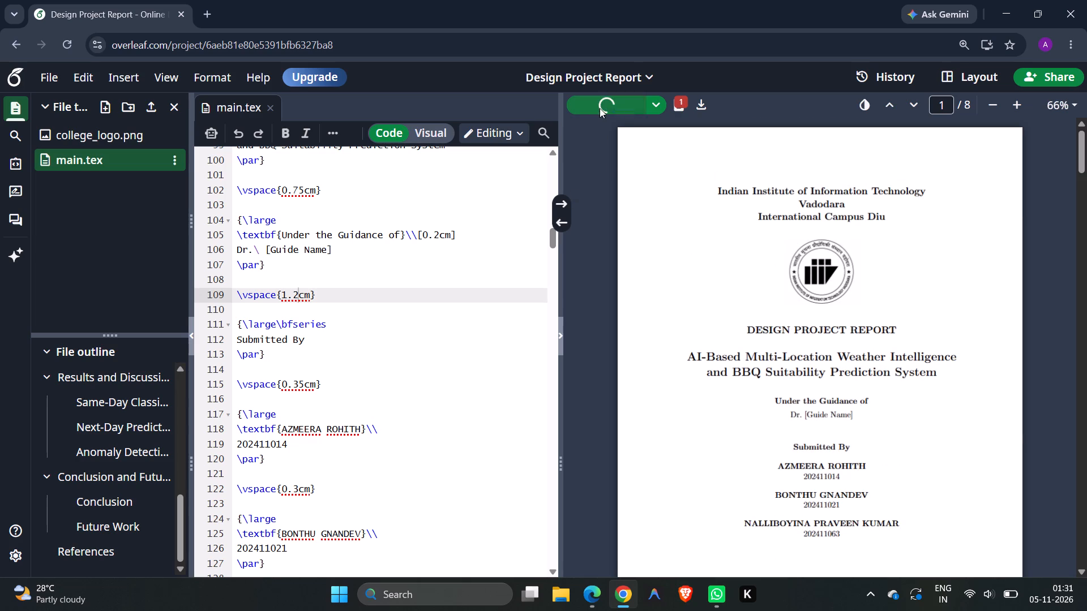
pyautogui.scroll(1, 699, 351)
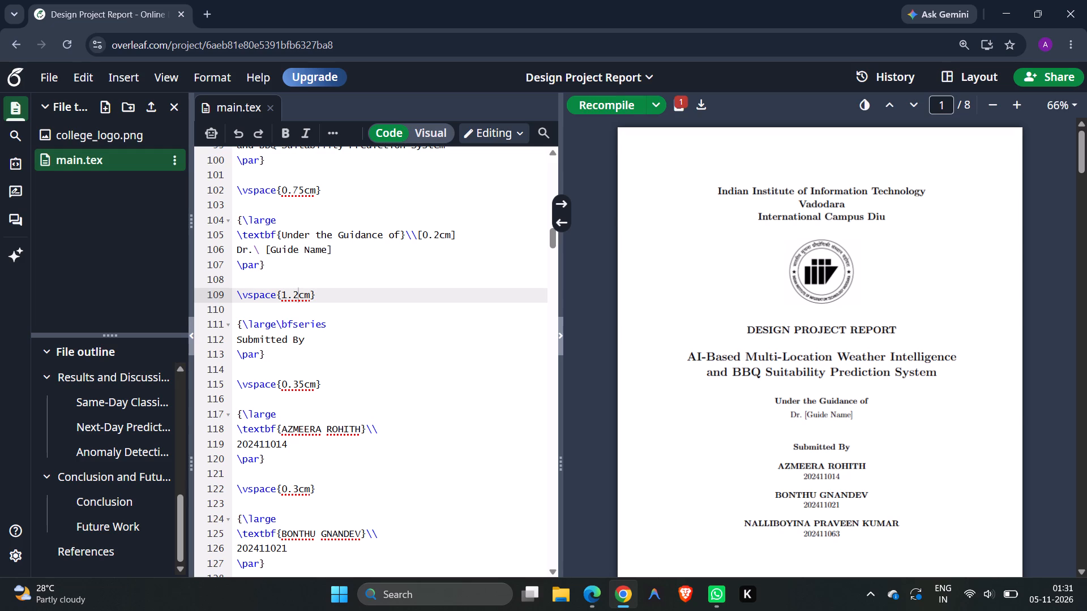
pyautogui.scroll(-2, 699, 351)
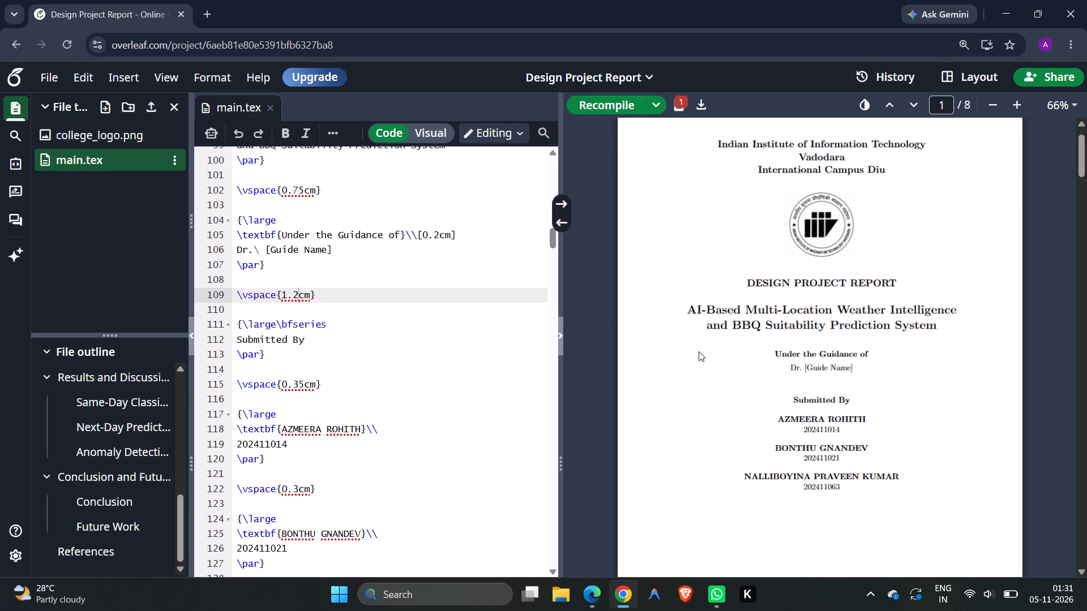
pyautogui.click(608, 108)
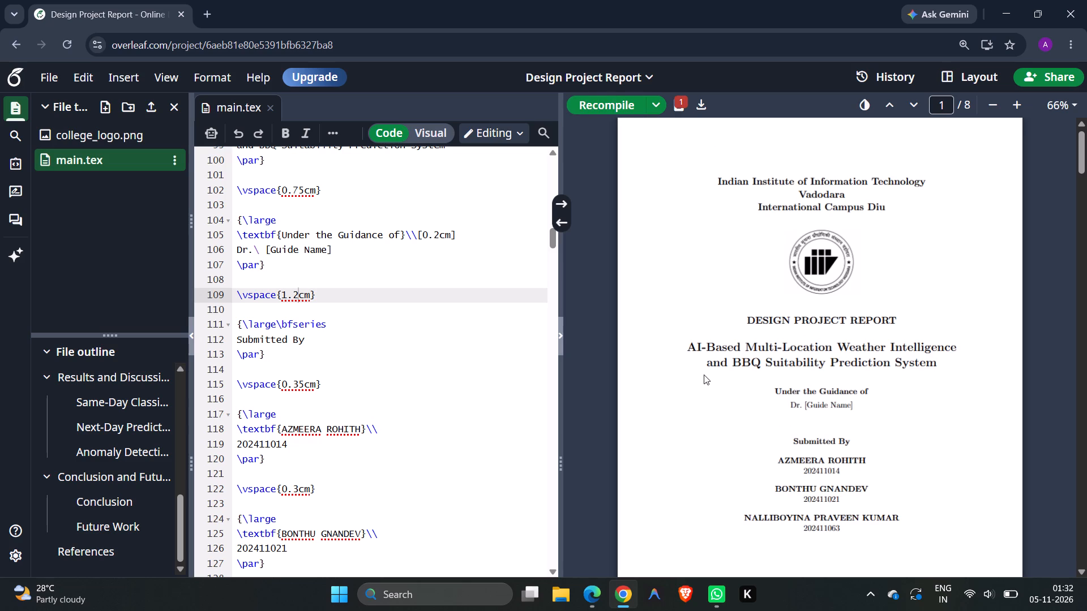
# Set the vertical space between the project title and Under the Guidance of to 1.2cm, recompile and check the title page.
pyautogui.scroll(2, 477, 347)
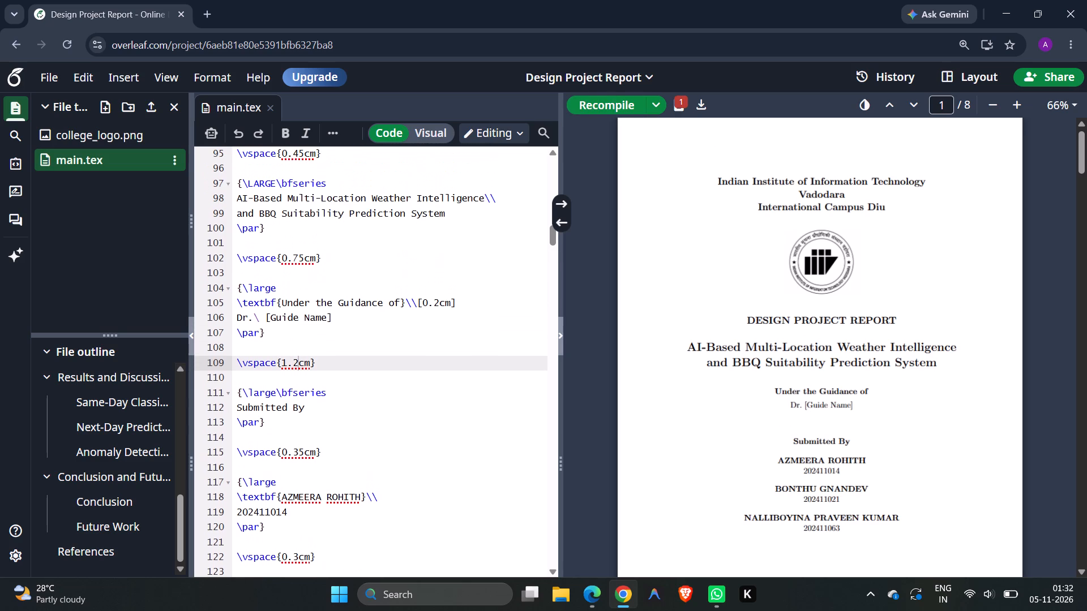
pyautogui.scroll(1, 477, 347)
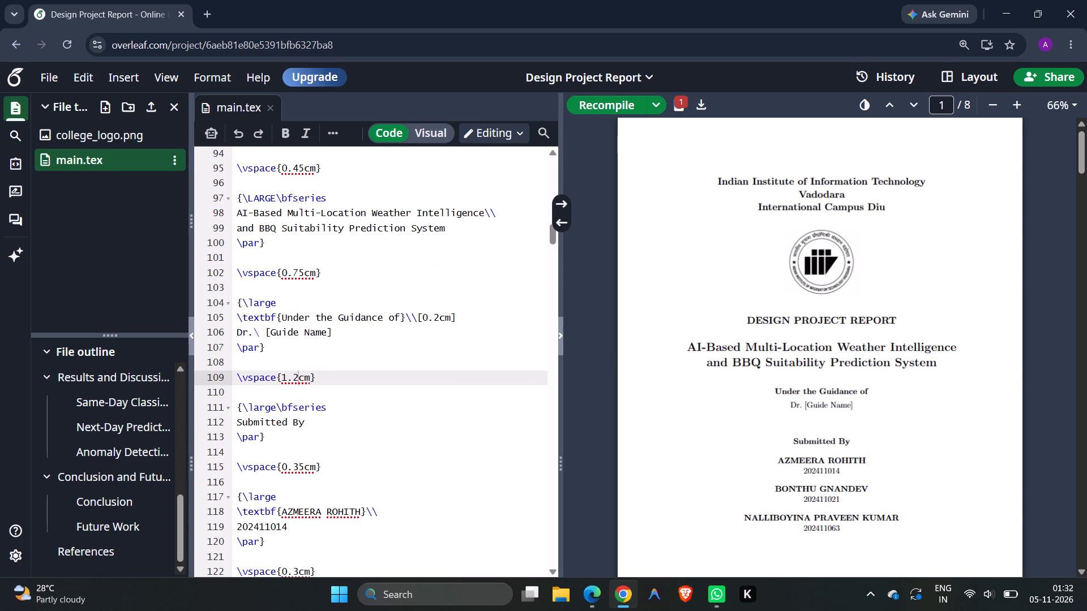
pyautogui.click(303, 274)
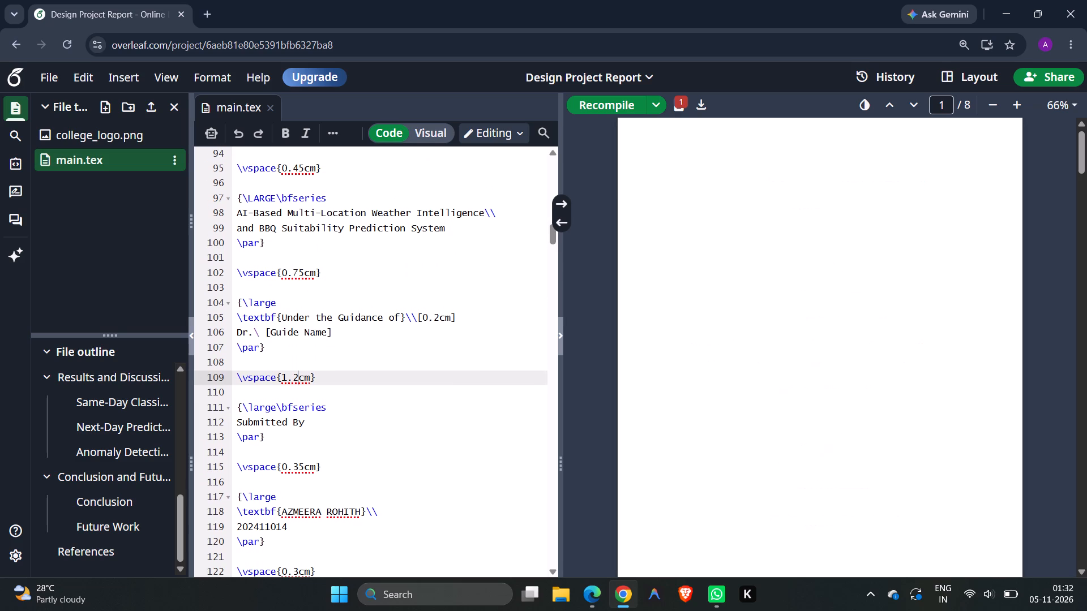
pyautogui.press('BackSpace')
pyautogui.press('BackSpace')
pyautogui.press('BackSpace')
pyautogui.press('BackSpace')
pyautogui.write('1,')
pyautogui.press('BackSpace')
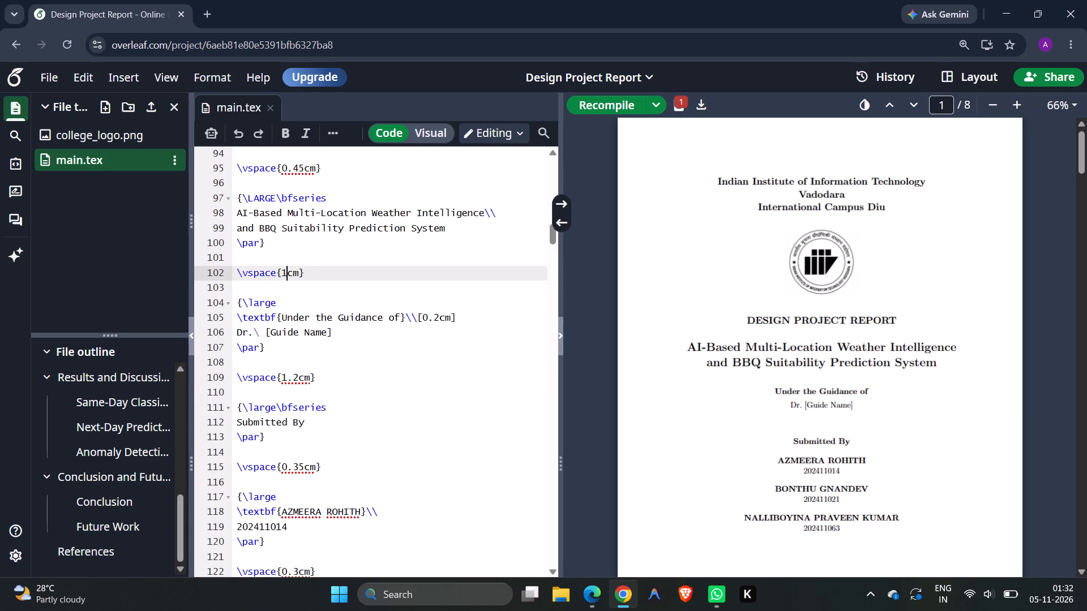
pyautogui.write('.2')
pyautogui.click(579, 109)
pyautogui.scroll(1, 729, 325)
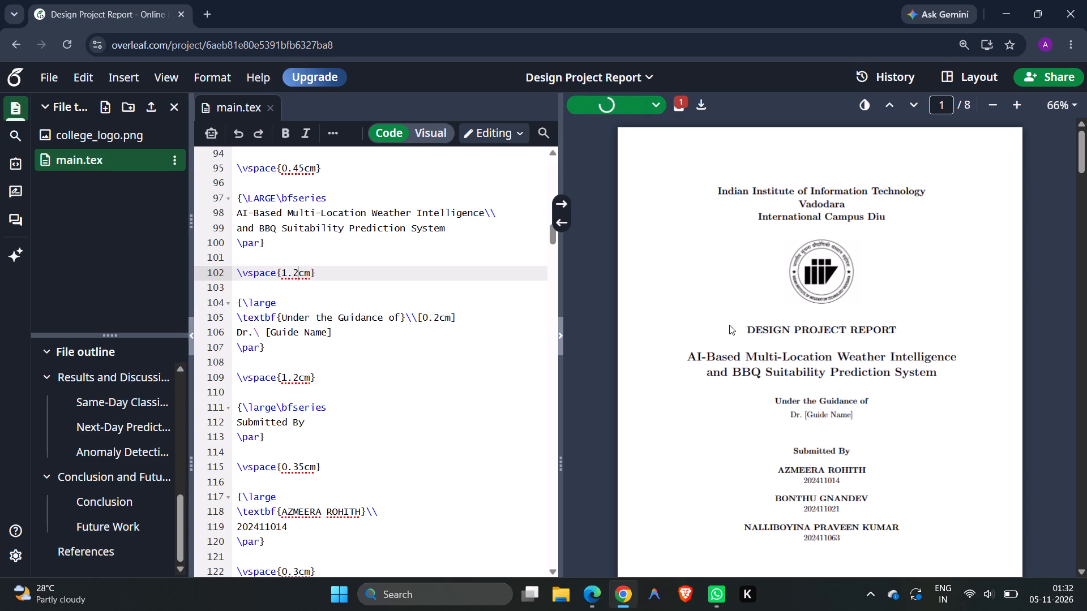
pyautogui.scroll(1, 729, 325)
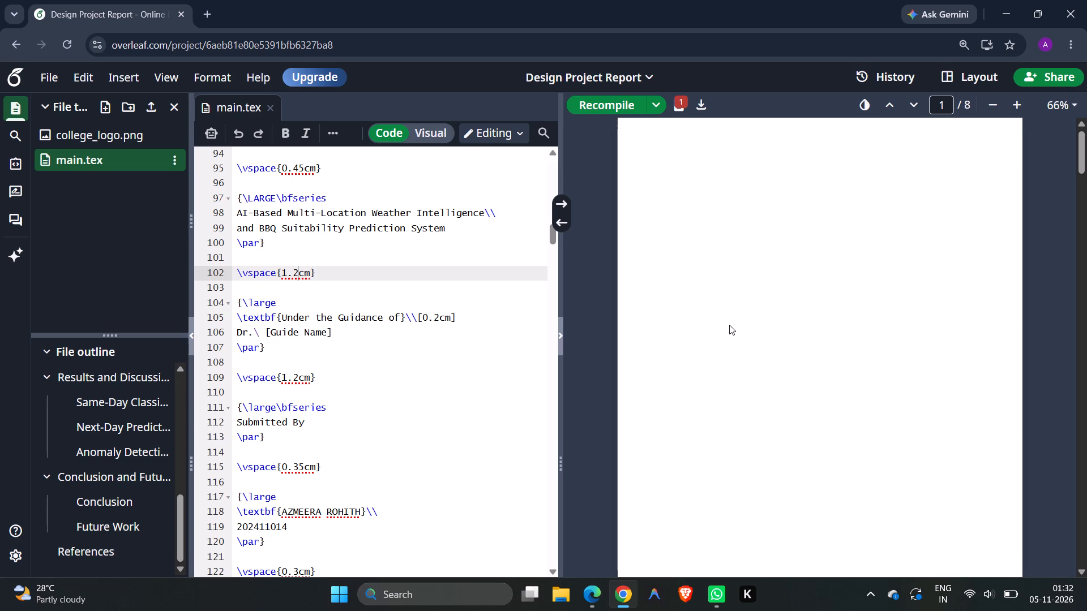
pyautogui.scroll(-3, 729, 325)
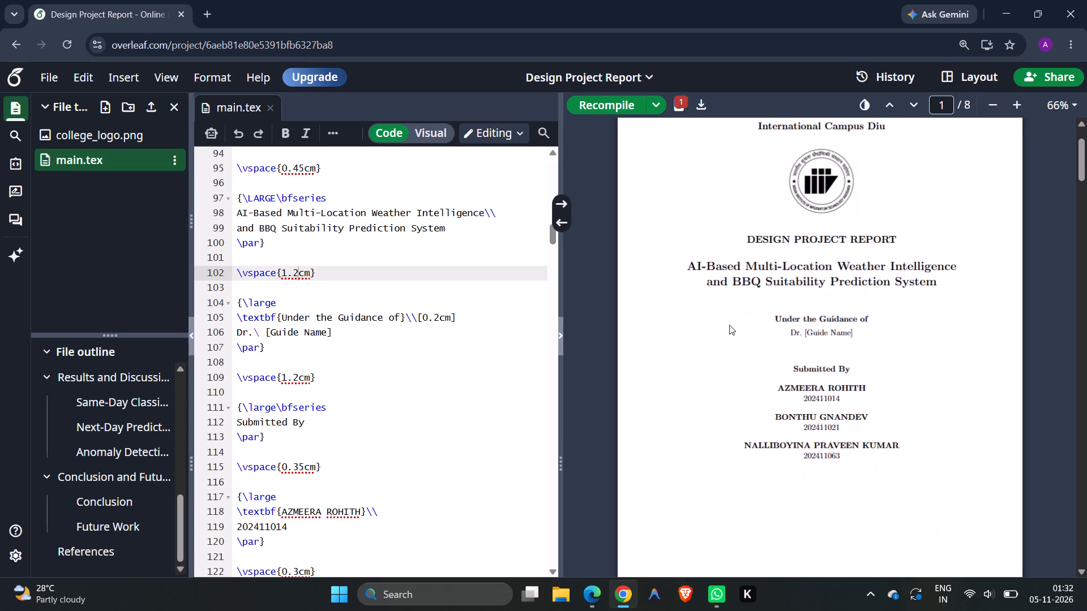
# Set the college logo's width and height to 6cm in the title page code, recompile and check the page.
pyautogui.scroll(-2, 729, 325)
pyautogui.scroll(2, 729, 325)
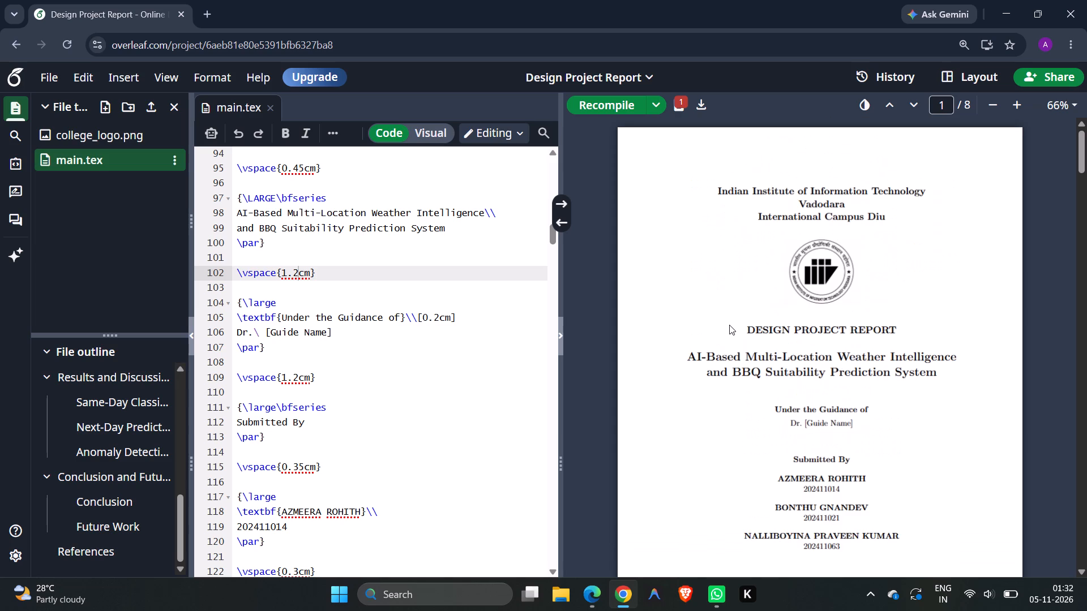
pyautogui.scroll(4, 435, 300)
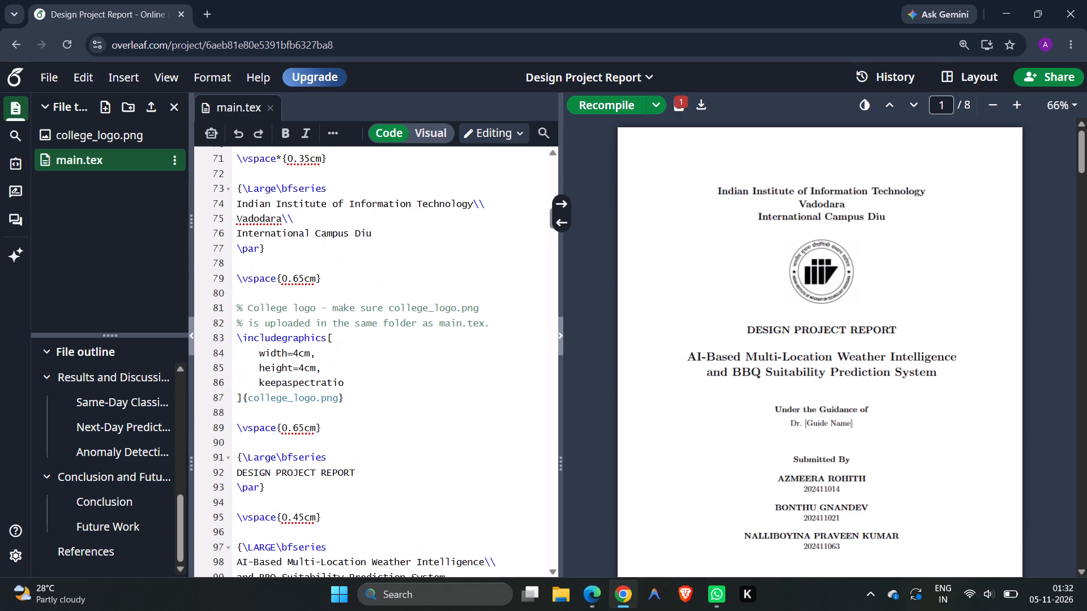
pyautogui.click(299, 350)
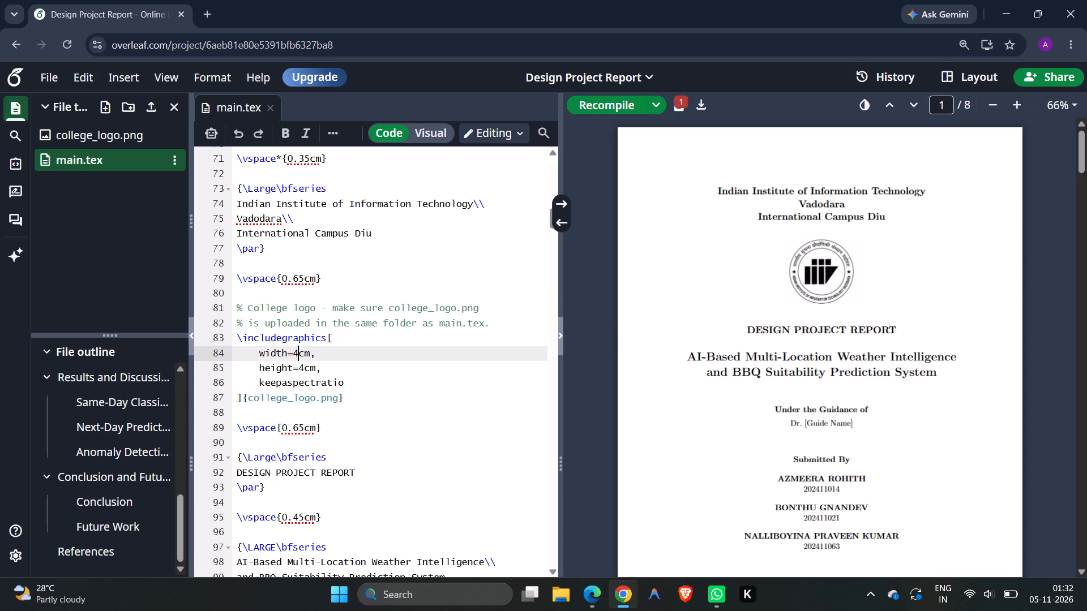
pyautogui.press('BackSpace')
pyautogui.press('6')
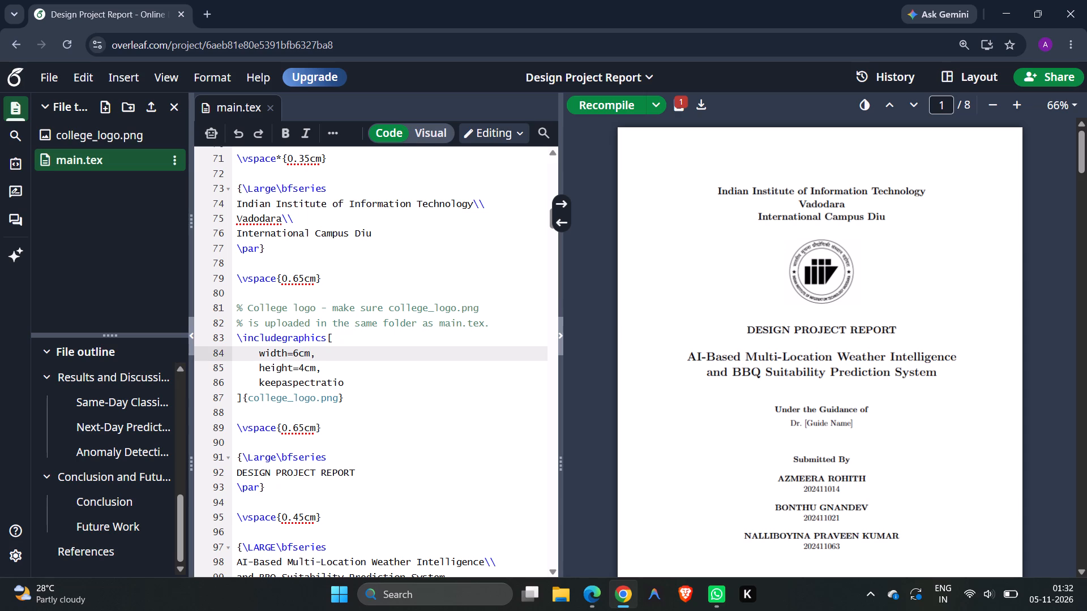
pyautogui.click(301, 365)
pyautogui.press('Right')
pyautogui.press('BackSpace')
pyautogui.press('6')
pyautogui.click(605, 105)
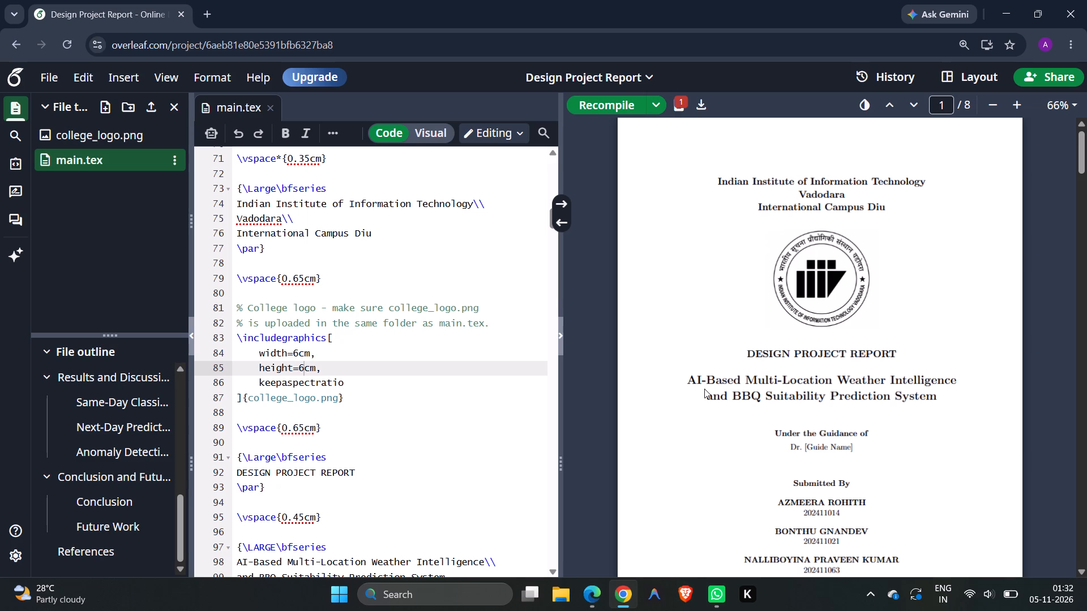
pyautogui.scroll(1, 704, 389)
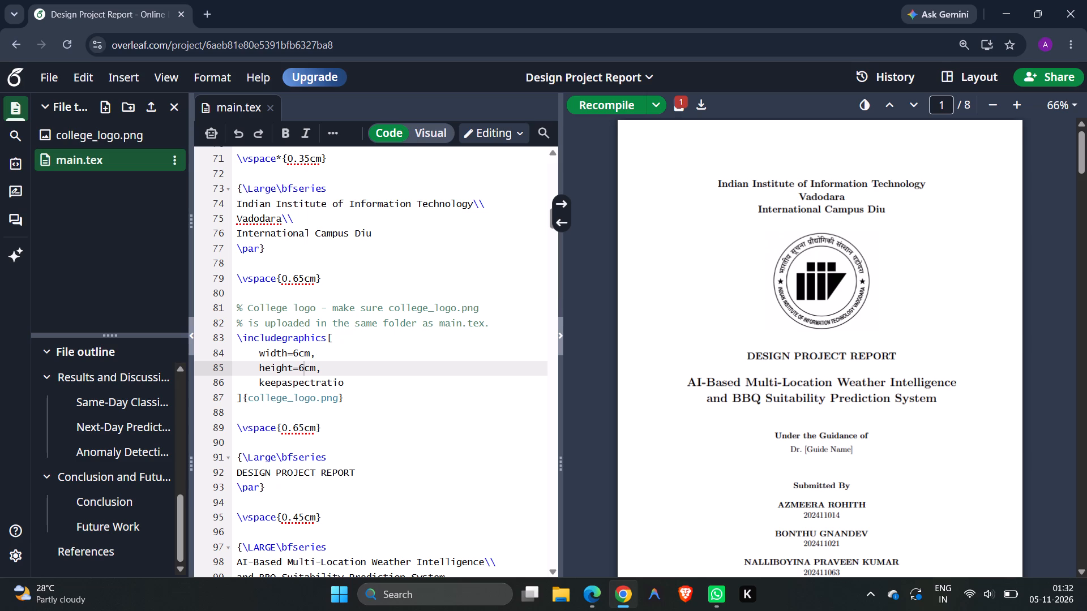
# Set the vertical space between the college logo and the DESIGN PROJECT REPORT heading to 1cm, recompile and check the title page.
pyautogui.click(304, 425)
pyautogui.press('BackSpace')
pyautogui.press('BackSpace')
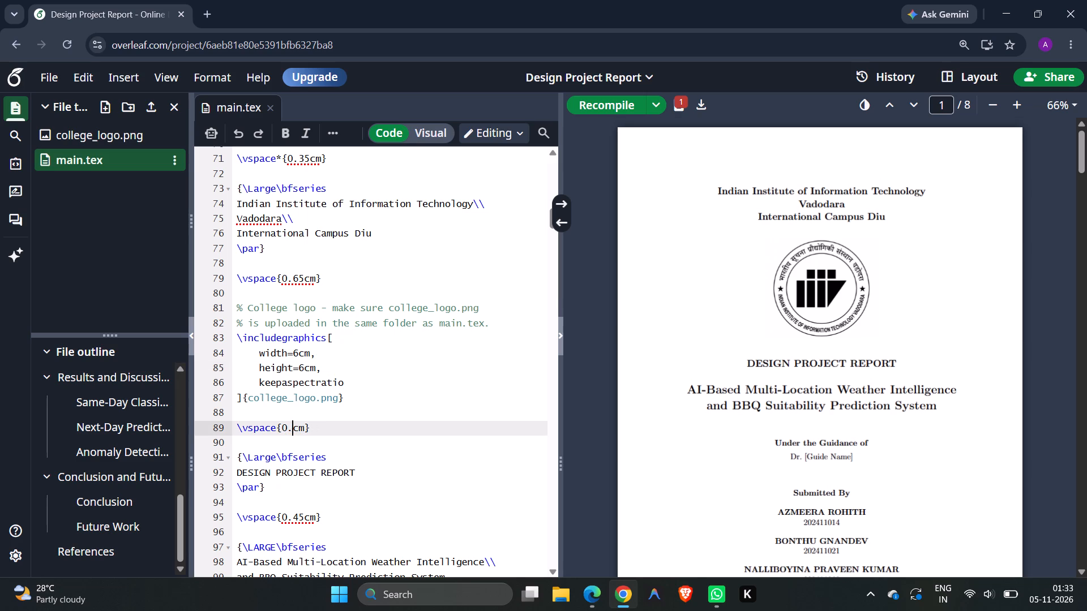
pyautogui.press('BackSpace')
pyautogui.press('BackSpace')
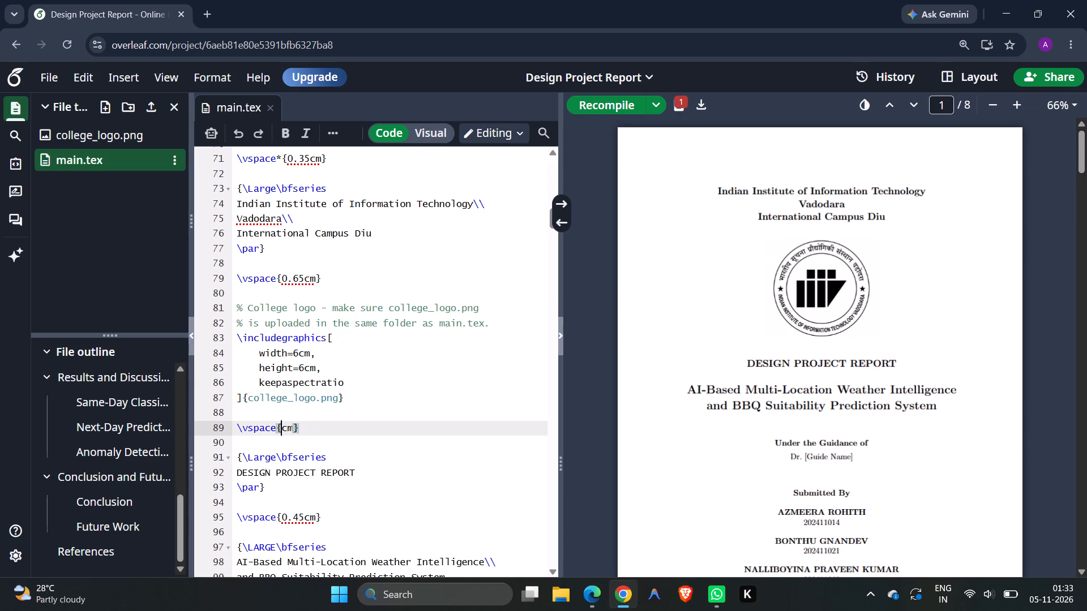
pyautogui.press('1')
pyautogui.click(608, 110)
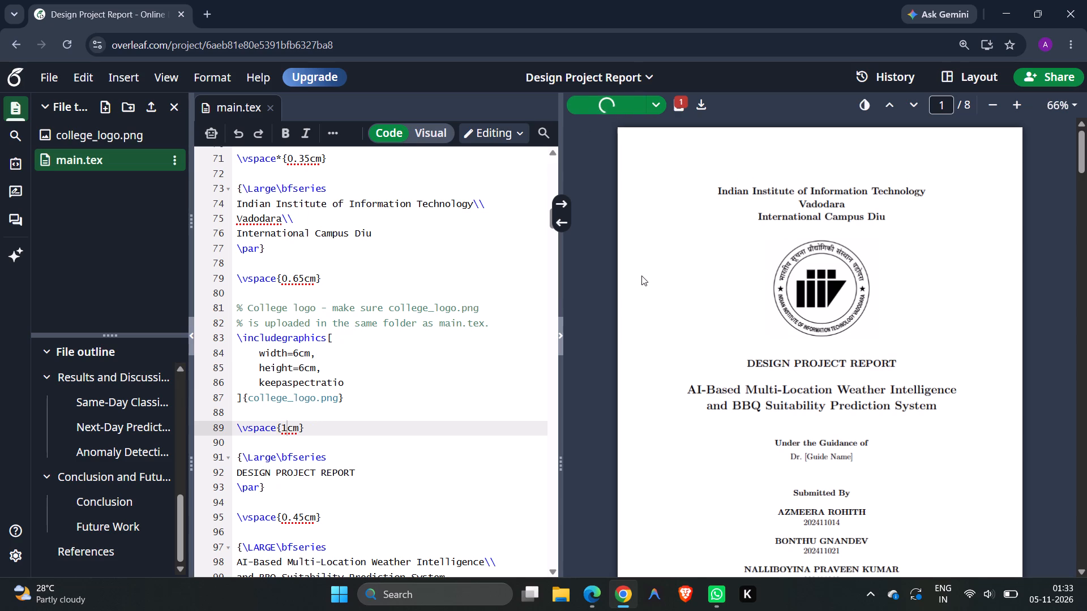
pyautogui.scroll(-1, 641, 276)
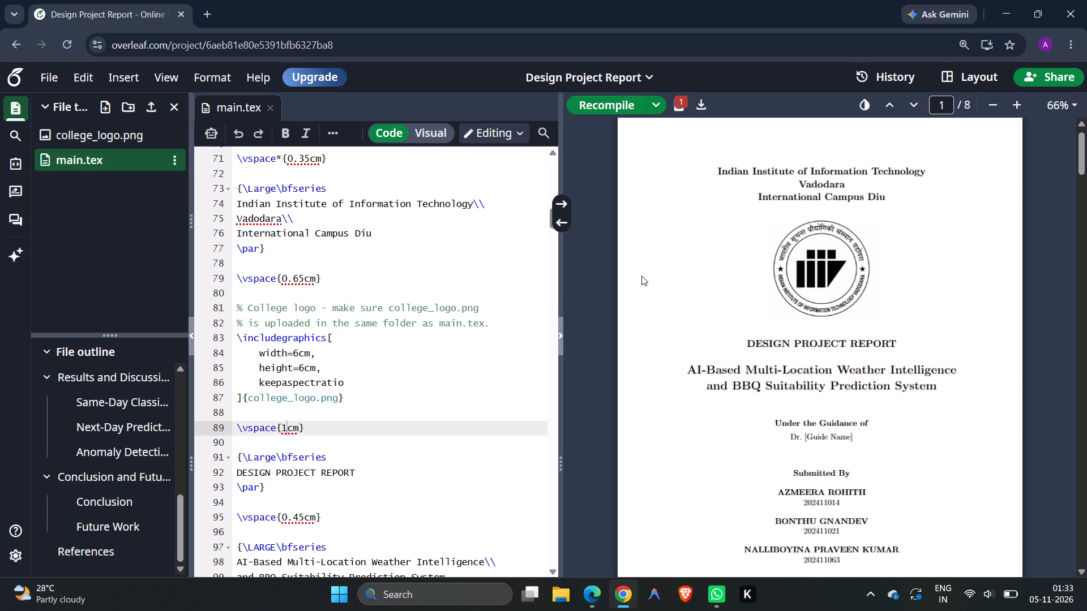
pyautogui.scroll(-1, 641, 276)
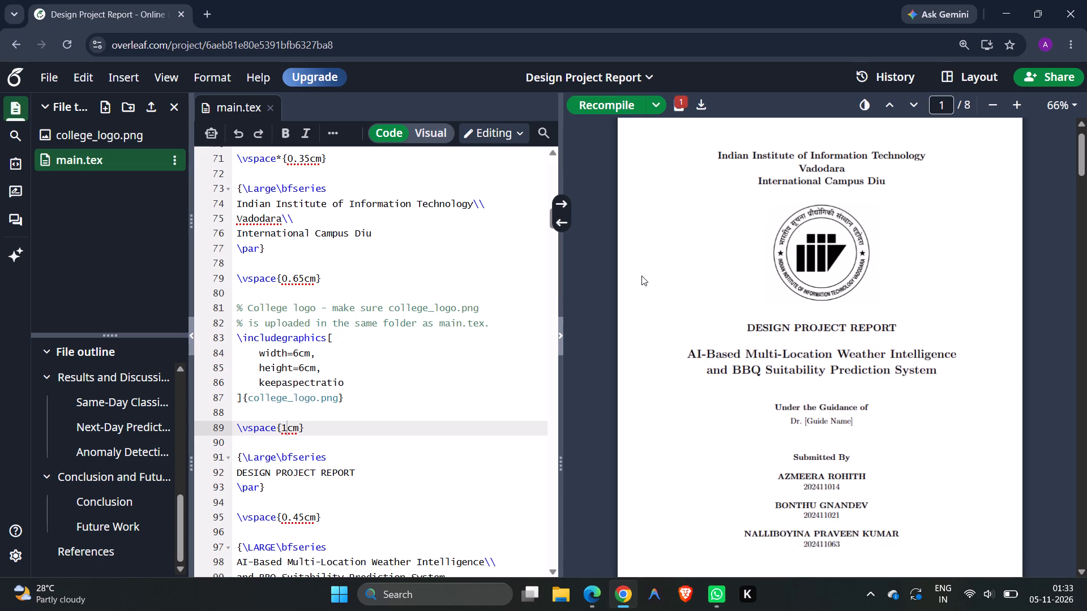
pyautogui.scroll(1, 641, 276)
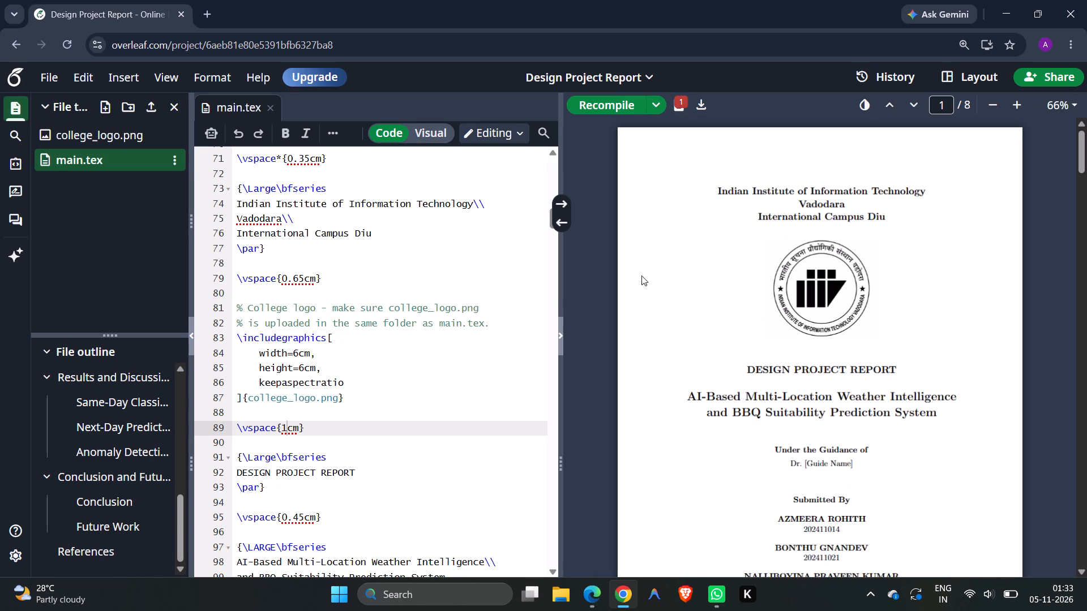
pyautogui.scroll(1, 641, 276)
pyautogui.scroll(-1, 641, 276)
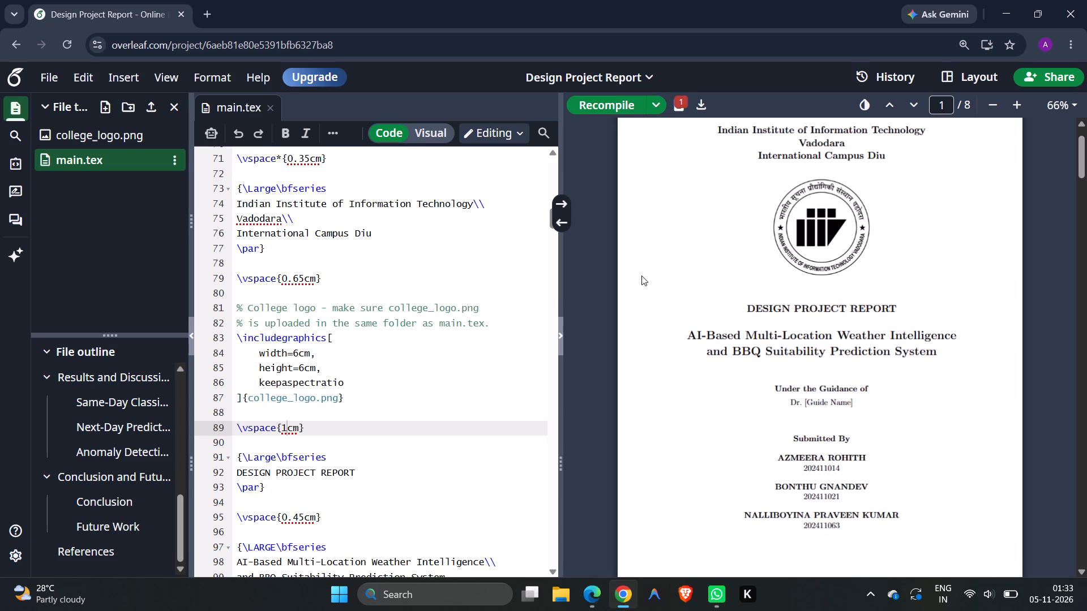
pyautogui.scroll(-2, 641, 276)
pyautogui.scroll(1, 641, 276)
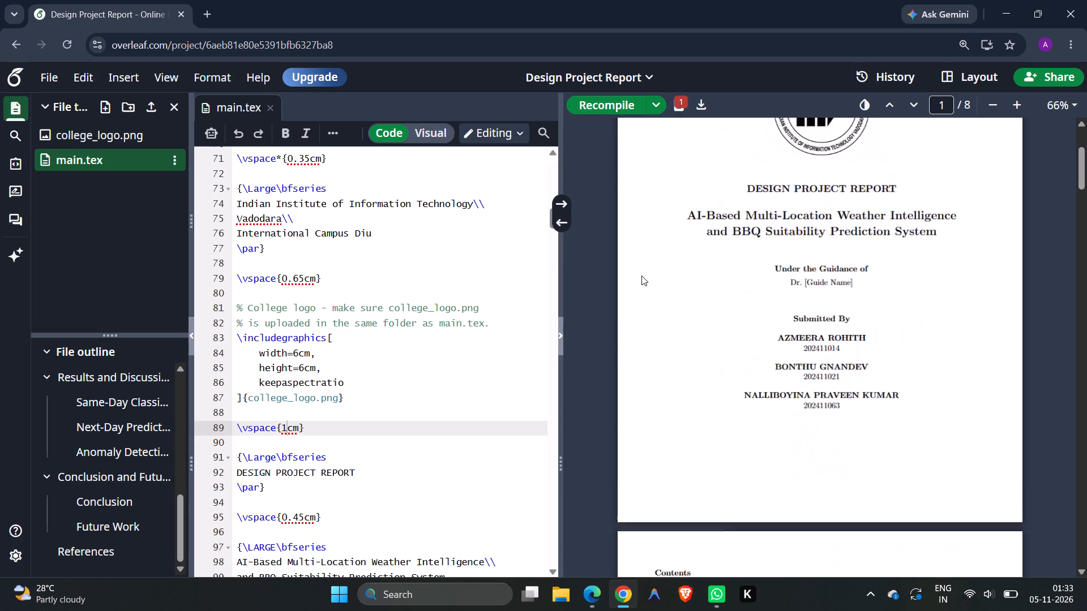
pyautogui.scroll(3, 641, 276)
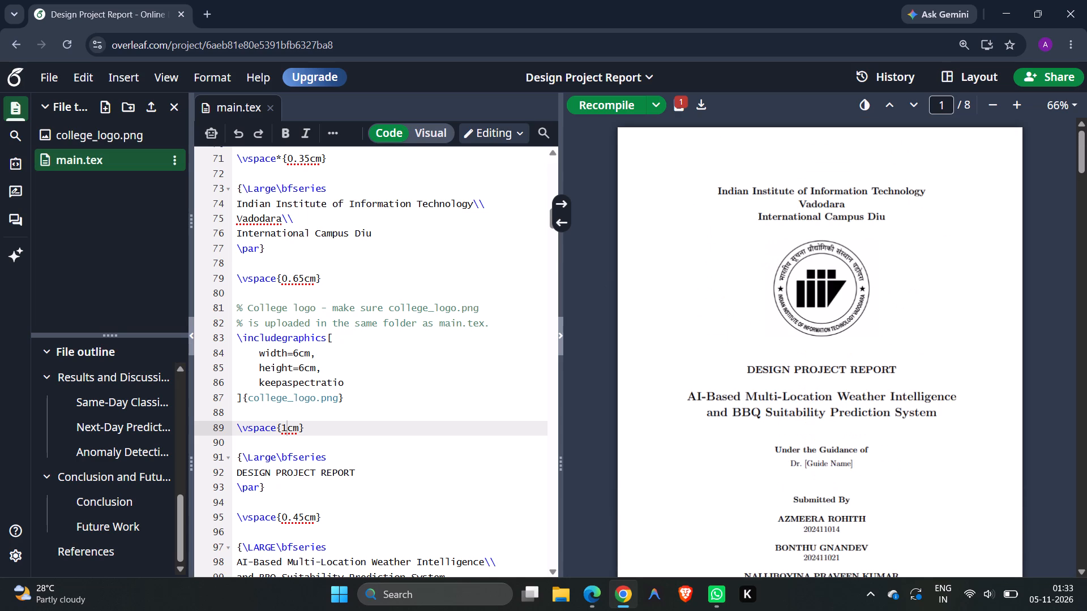
pyautogui.scroll(1, 437, 268)
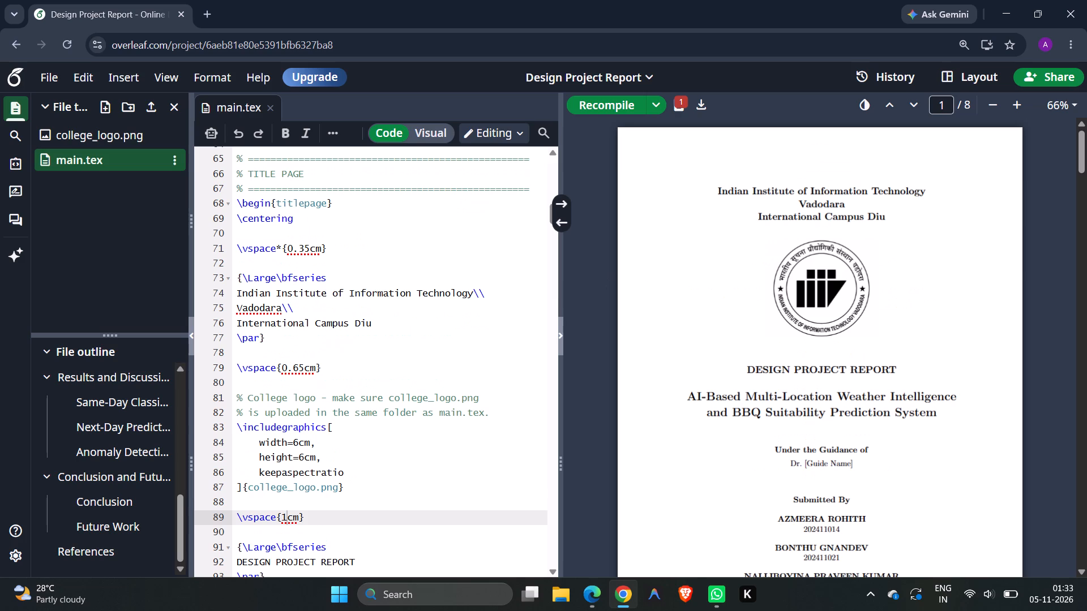
pyautogui.scroll(2, 352, 287)
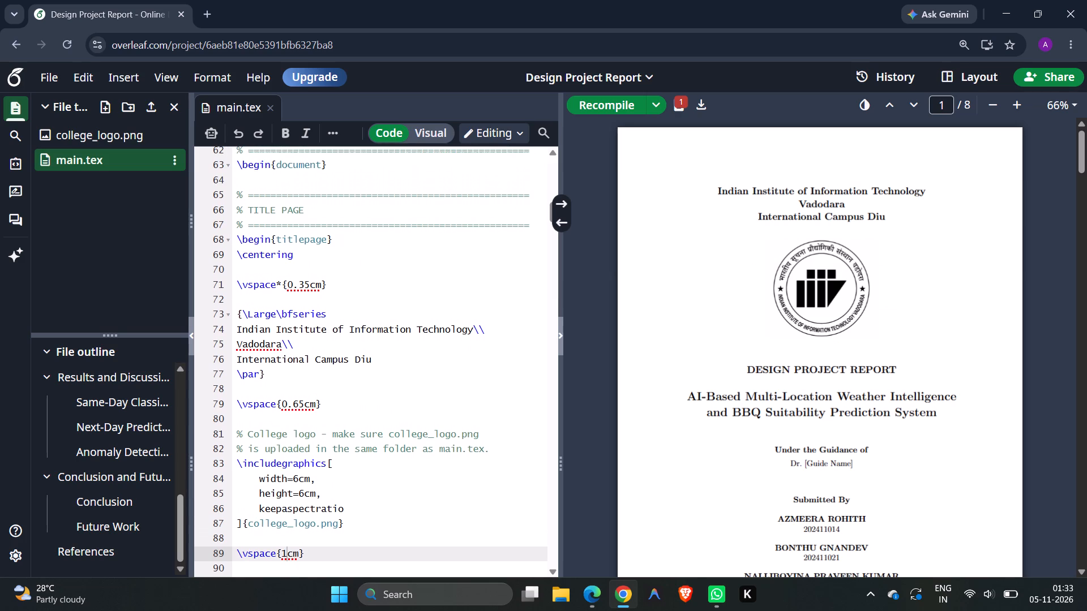
pyautogui.scroll(3, 352, 287)
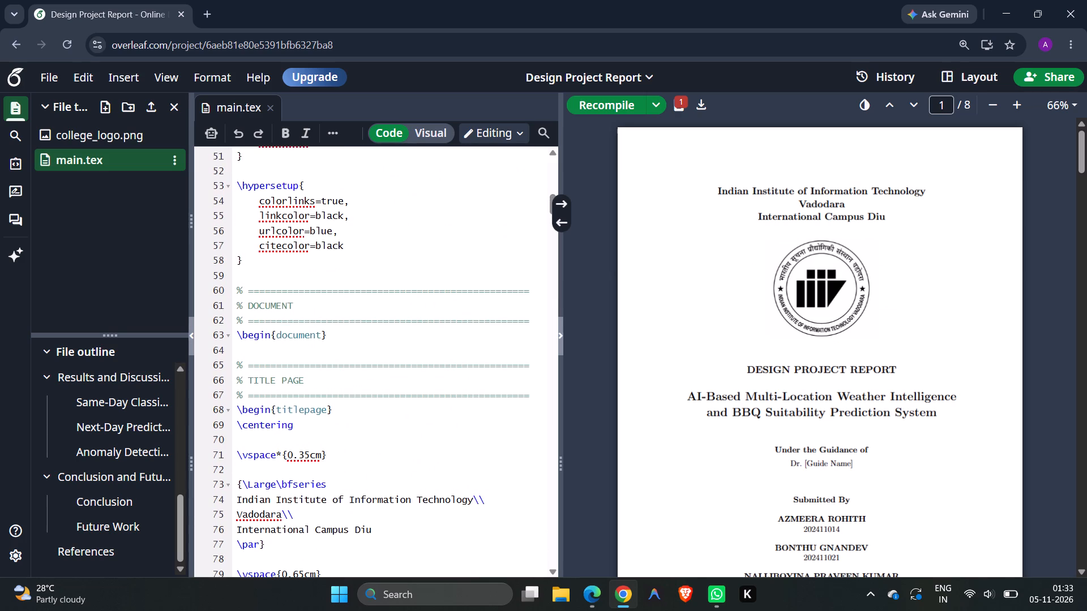
pyautogui.scroll(-2, 352, 287)
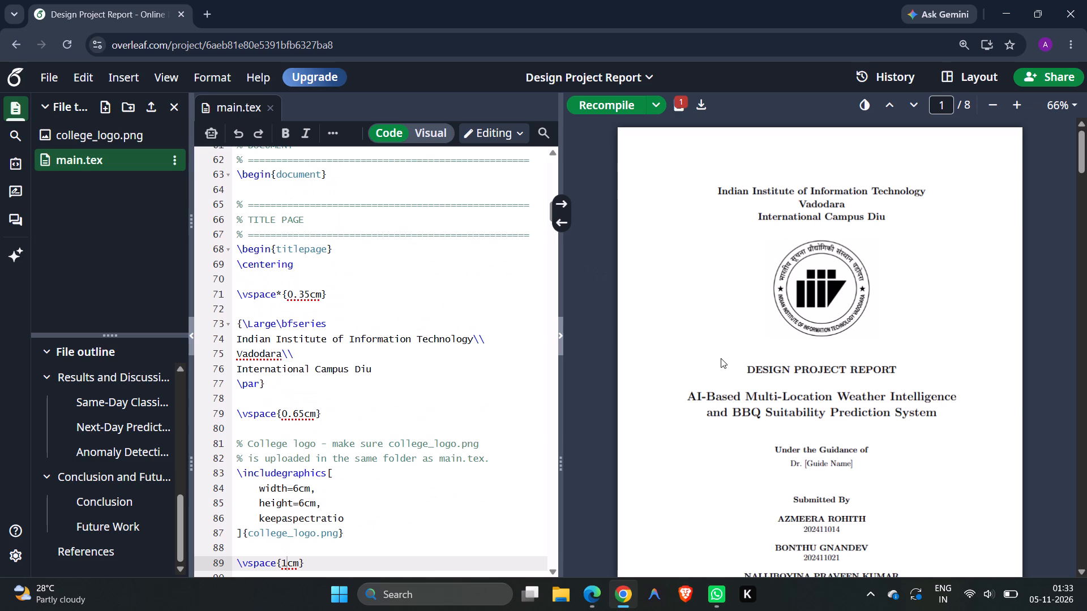
pyautogui.scroll(-3, 721, 358)
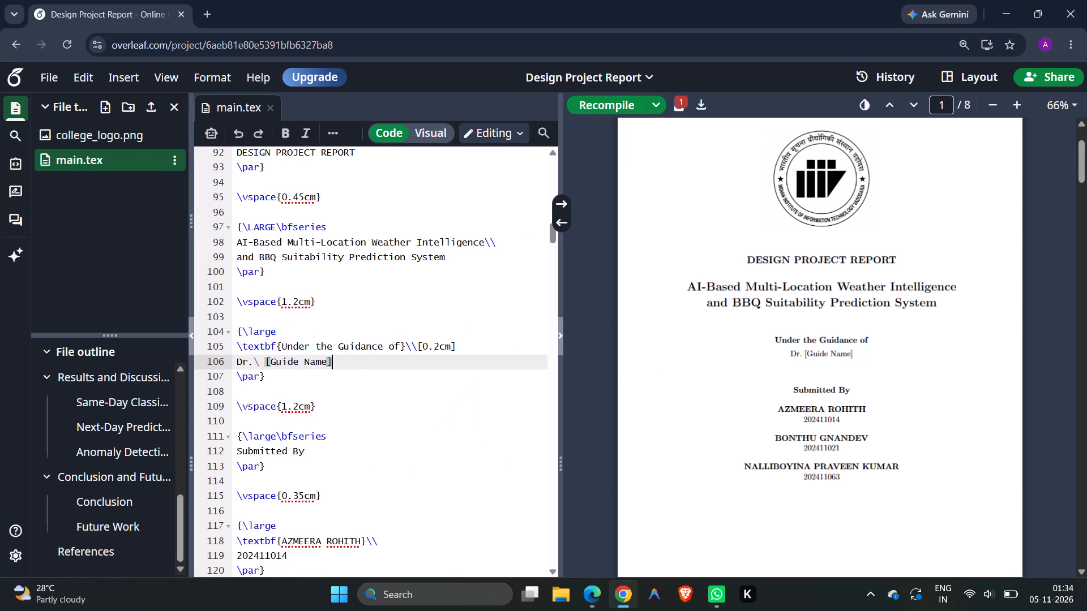
pyautogui.press('BackSpace')
pyautogui.press('BackSpace')
pyautogui.press('BackSpace')
pyautogui.press('BackSpace')
pyautogui.press('BackSpace')
pyautogui.press('BackSpace')
pyautogui.press('BackSpace')
pyautogui.press('BackSpace')
pyautogui.press('BackSpace')
pyautogui.press('BackSpace')
pyautogui.press('BackSpace')
pyautogui.press('BackSpace')
pyautogui.press('BackSpace')
pyautogui.press('BackSpace')
pyautogui.press('BackSpace')
pyautogui.press('BackSpace')
pyautogui.press('BackSpace')
pyautogui.hotkey('ctrl', 'v')
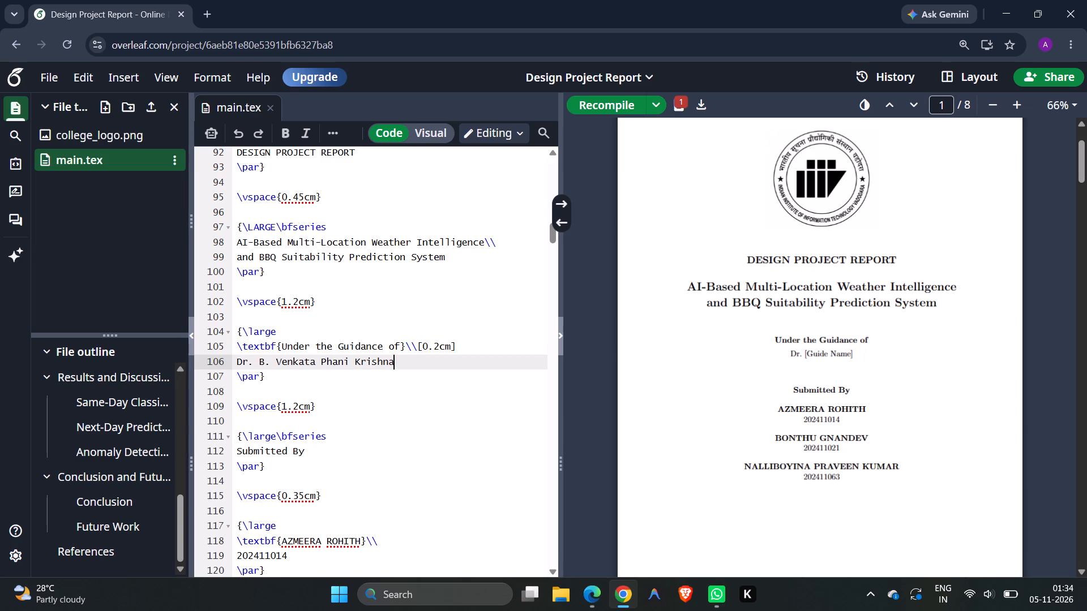
pyautogui.click(600, 107)
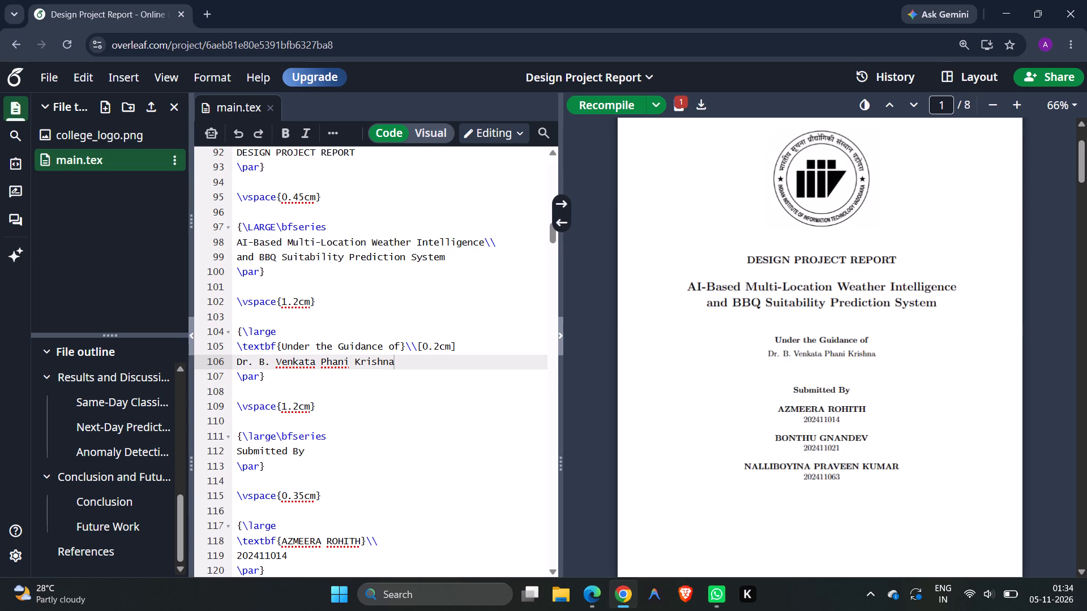
# Unbold the first student's name on the title page by changing its \textbf to \text, and recompile to check it.
pyautogui.scroll(-2, 412, 382)
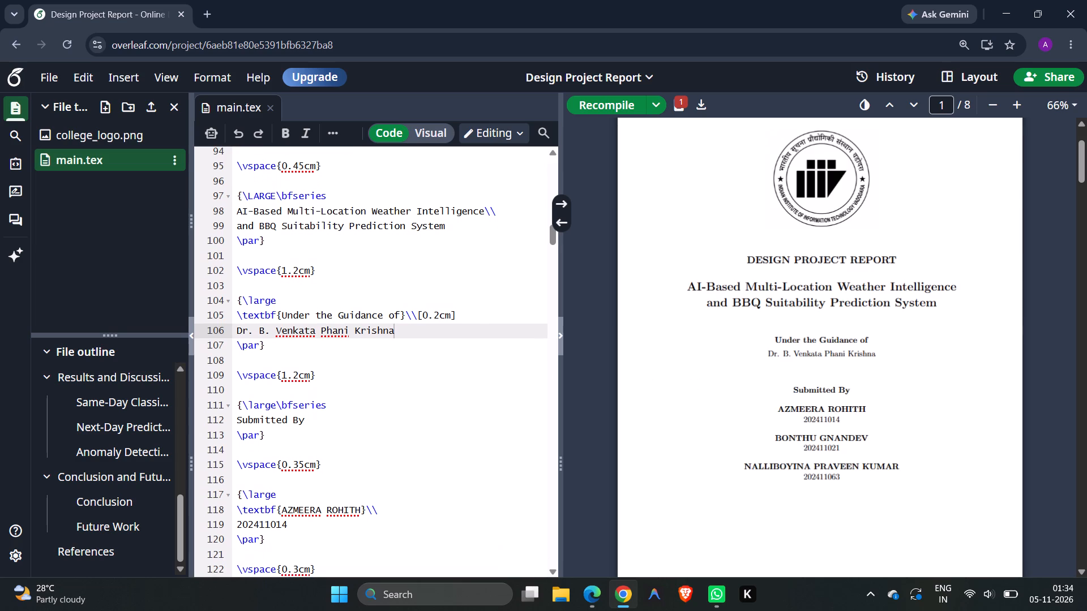
pyautogui.scroll(-2, 348, 410)
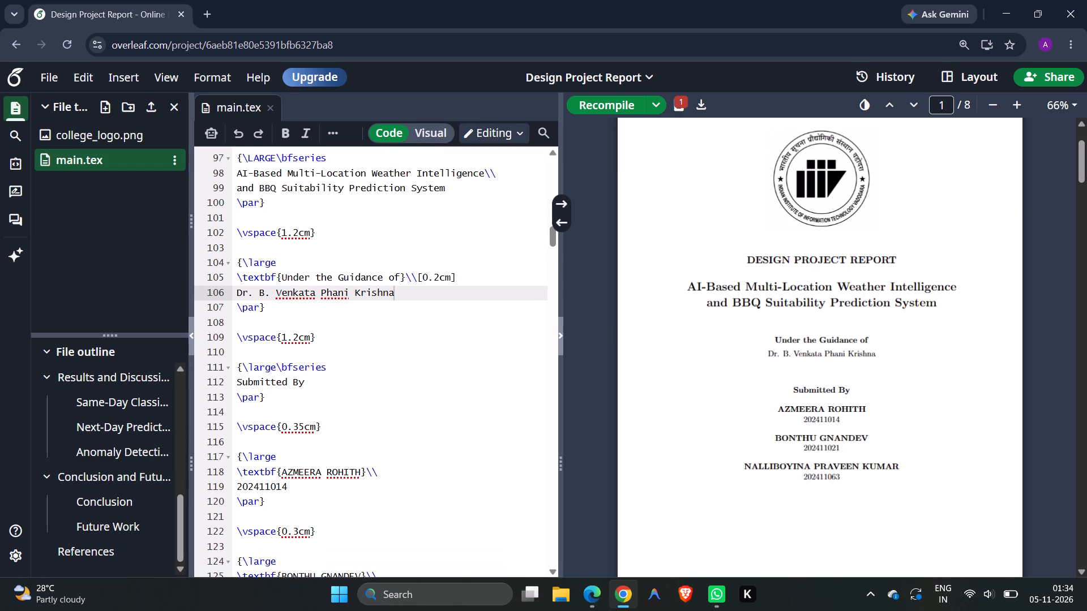
pyautogui.click(275, 472)
pyautogui.press('BackSpace')
pyautogui.press('BackSpace')
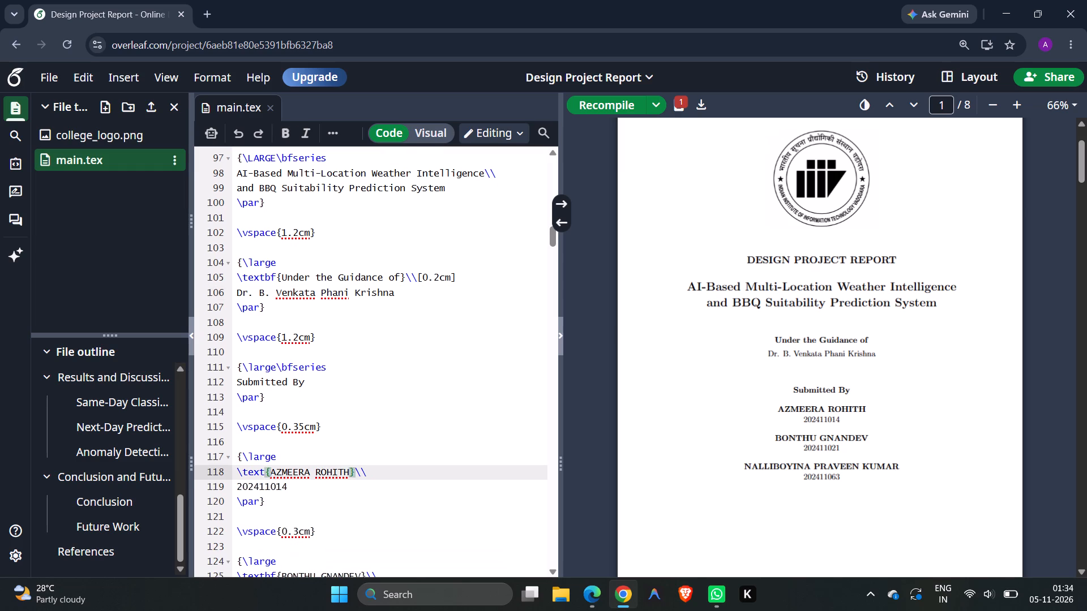
pyautogui.click(617, 101)
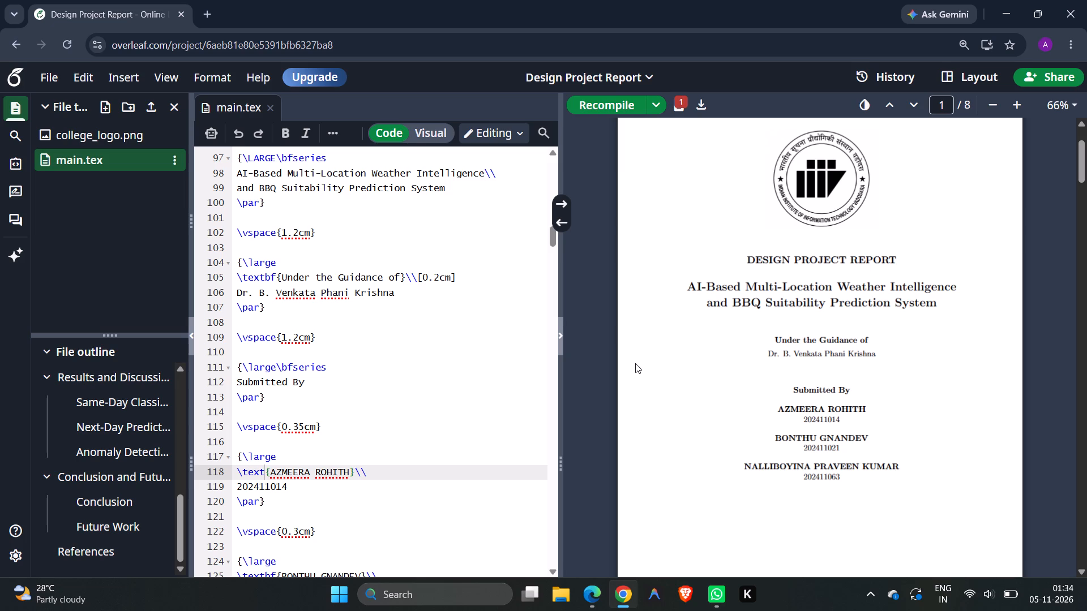
pyautogui.scroll(-3, 635, 363)
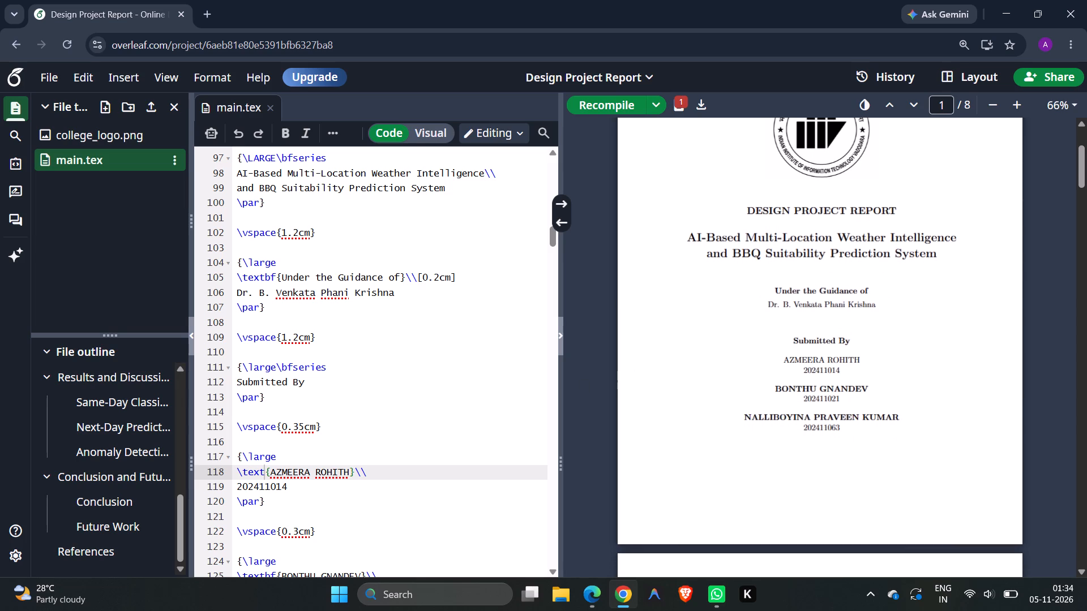
# Change \textbf to \text for the second and third students' names on the title page and recompile.
pyautogui.scroll(-2, 267, 494)
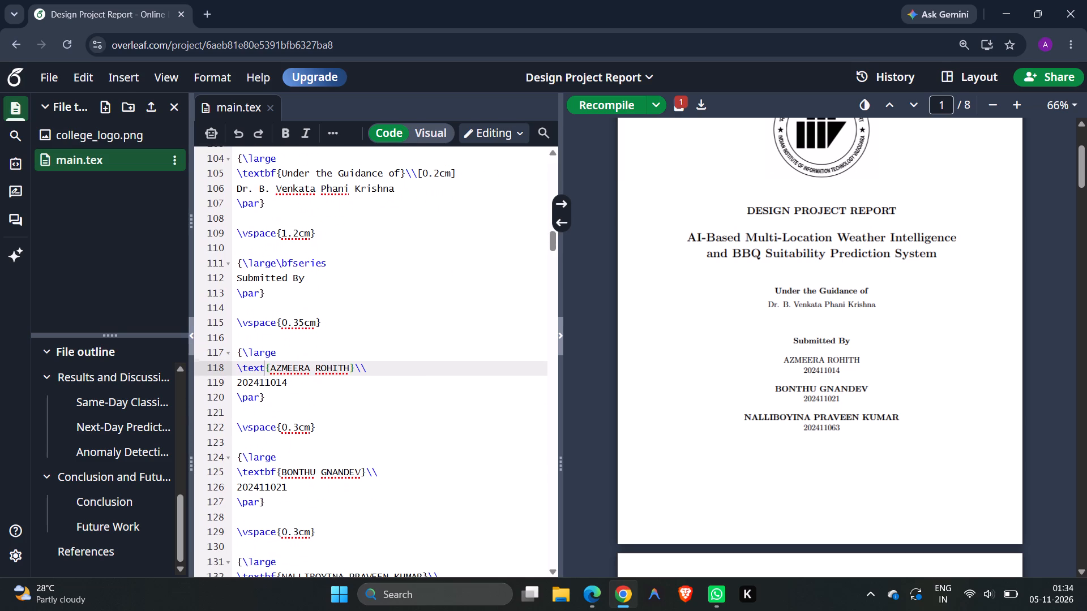
pyautogui.scroll(-1, 267, 494)
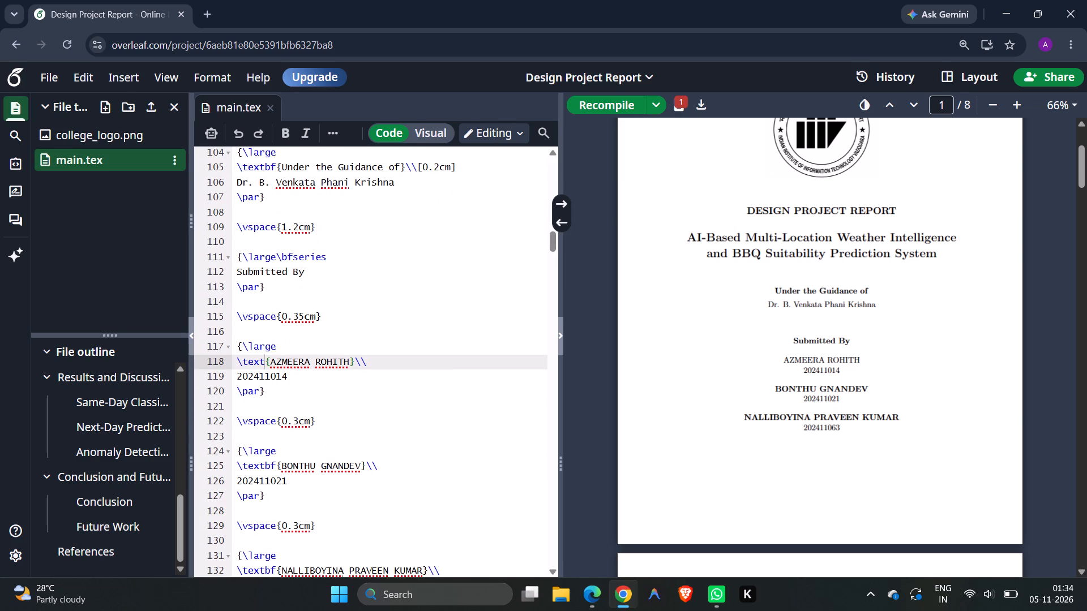
pyautogui.click(274, 467)
pyautogui.press('BackSpace')
pyautogui.press('BackSpace')
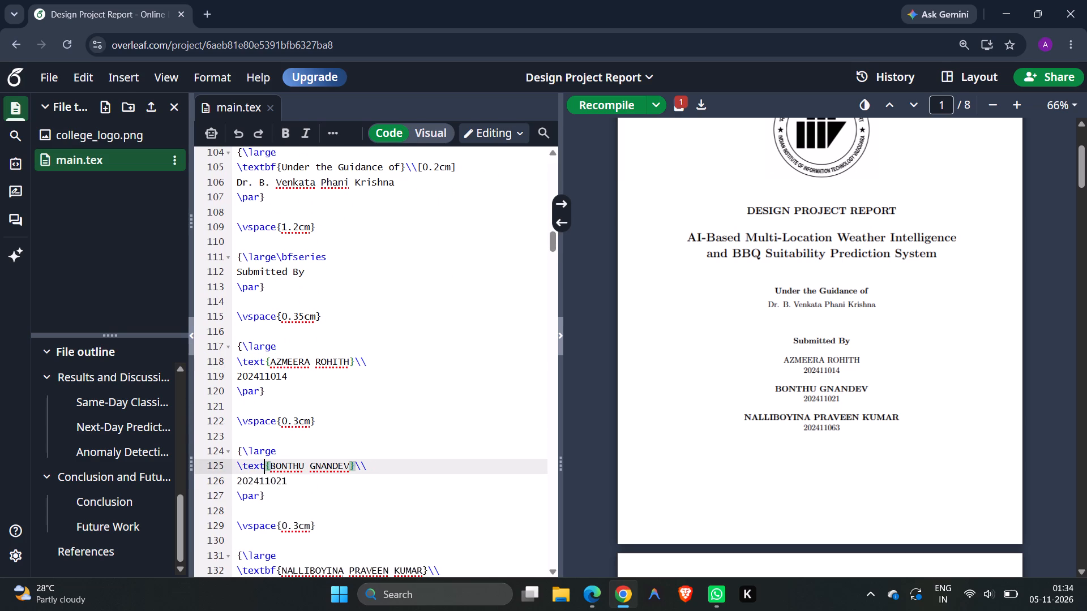
pyautogui.scroll(-1, 274, 467)
pyautogui.click(275, 498)
pyautogui.press('BackSpace')
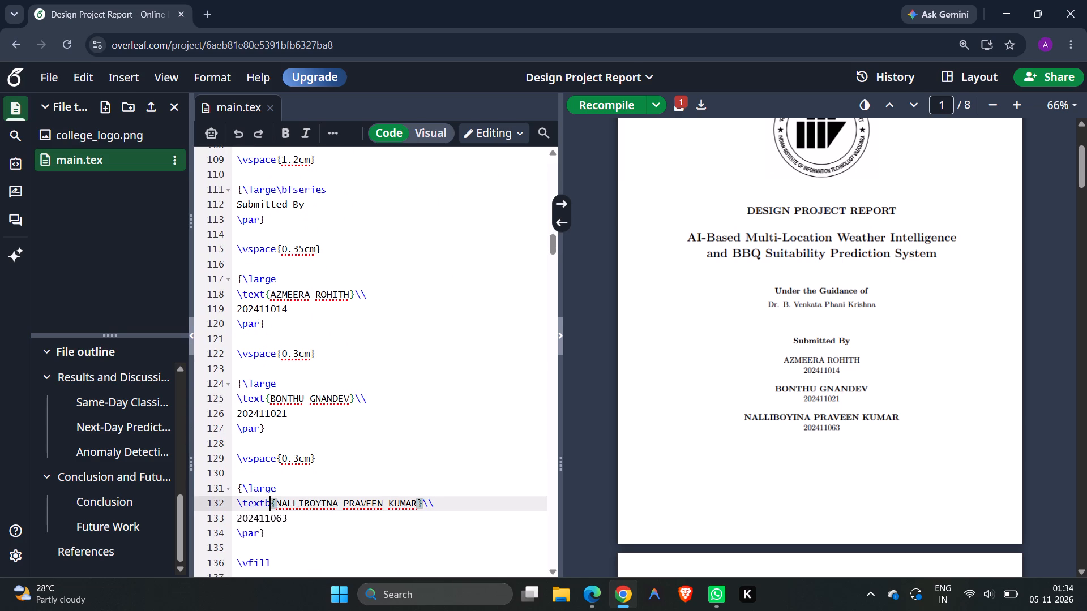
pyautogui.press('BackSpace')
pyautogui.click(587, 109)
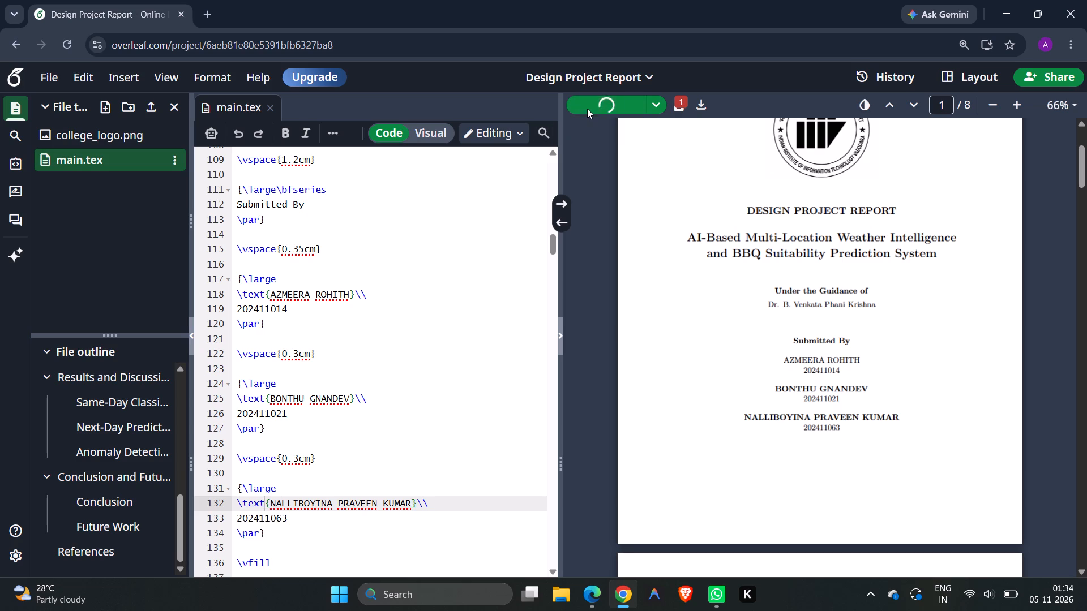
# Review the compiled report from the title page through the contents, abstract and sections to the end of the references.
pyautogui.scroll(5, 671, 308)
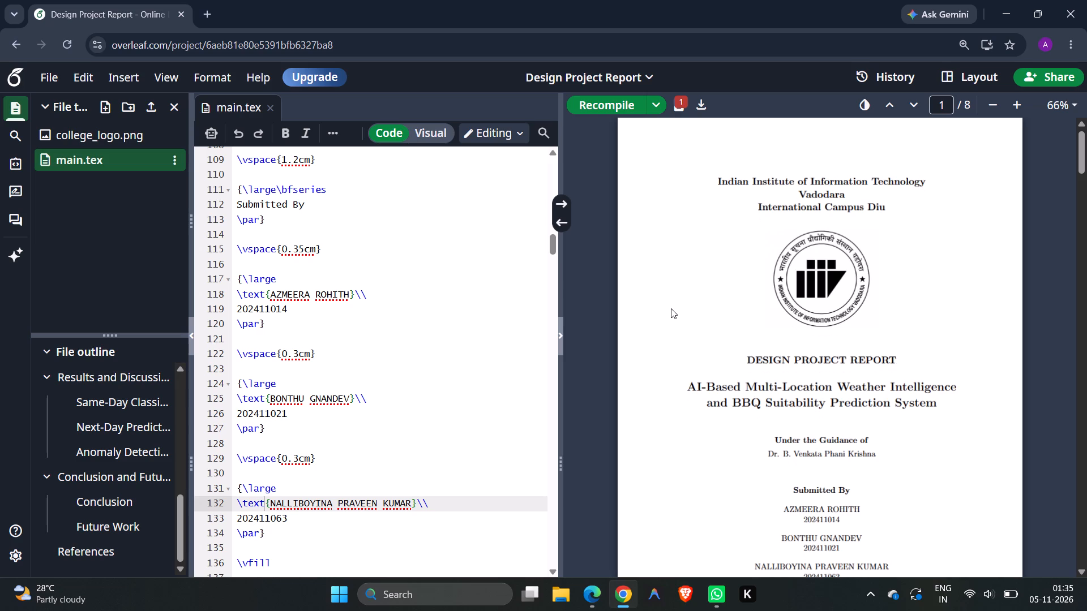
pyautogui.scroll(-2, 671, 308)
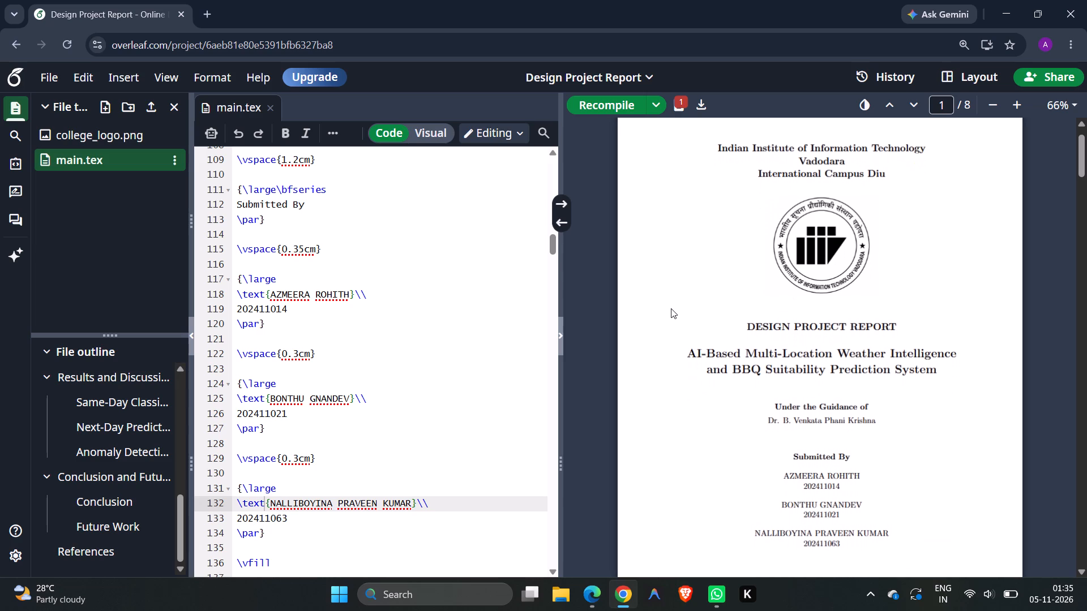
pyautogui.scroll(-2, 671, 308)
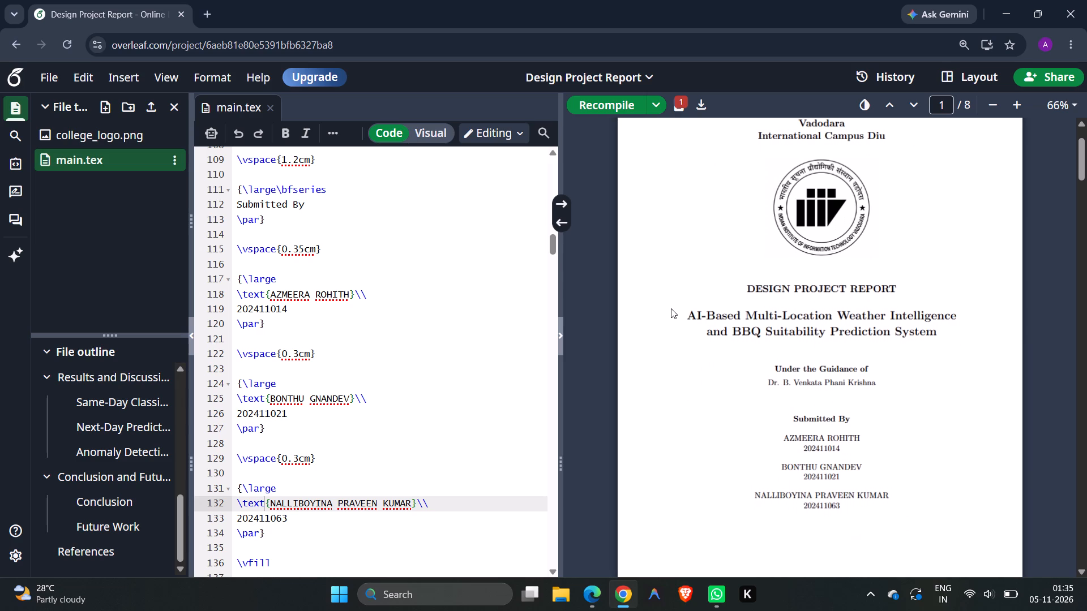
pyautogui.scroll(-4, 671, 308)
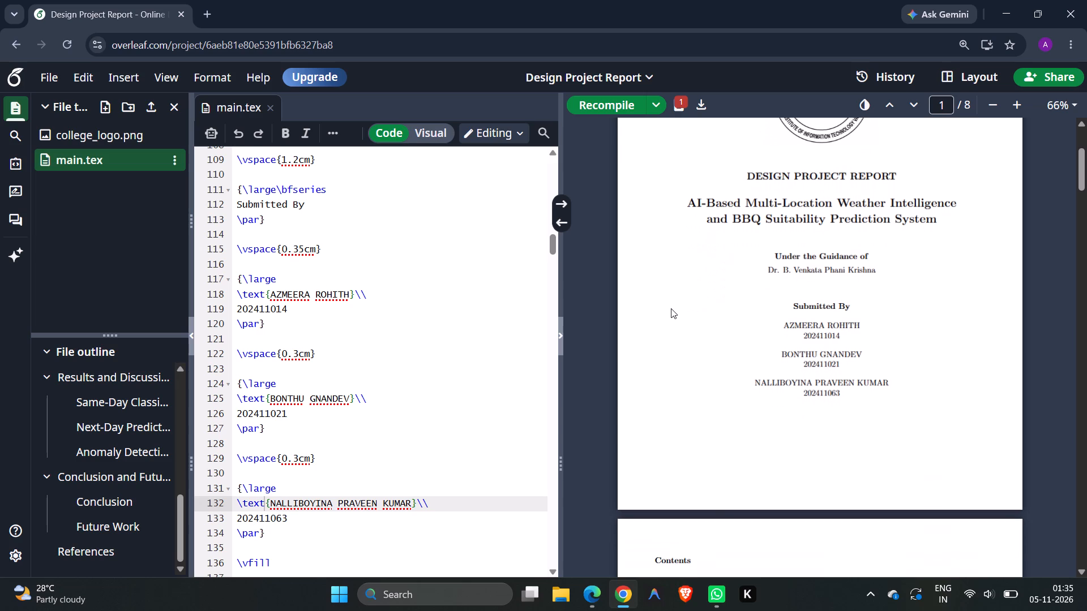
pyautogui.scroll(-2, 671, 308)
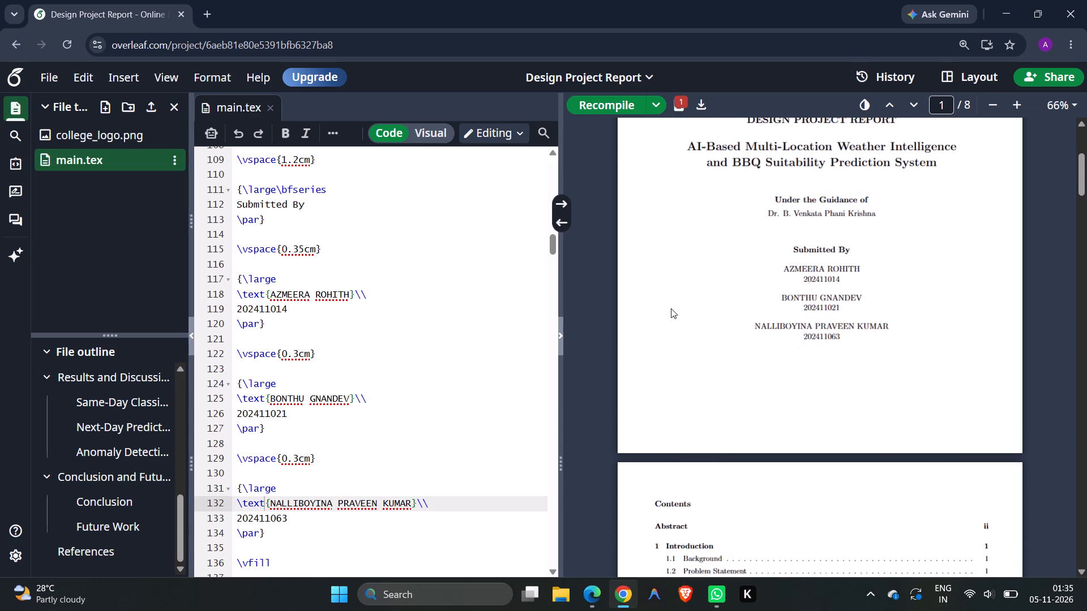
pyautogui.scroll(-7, 671, 308)
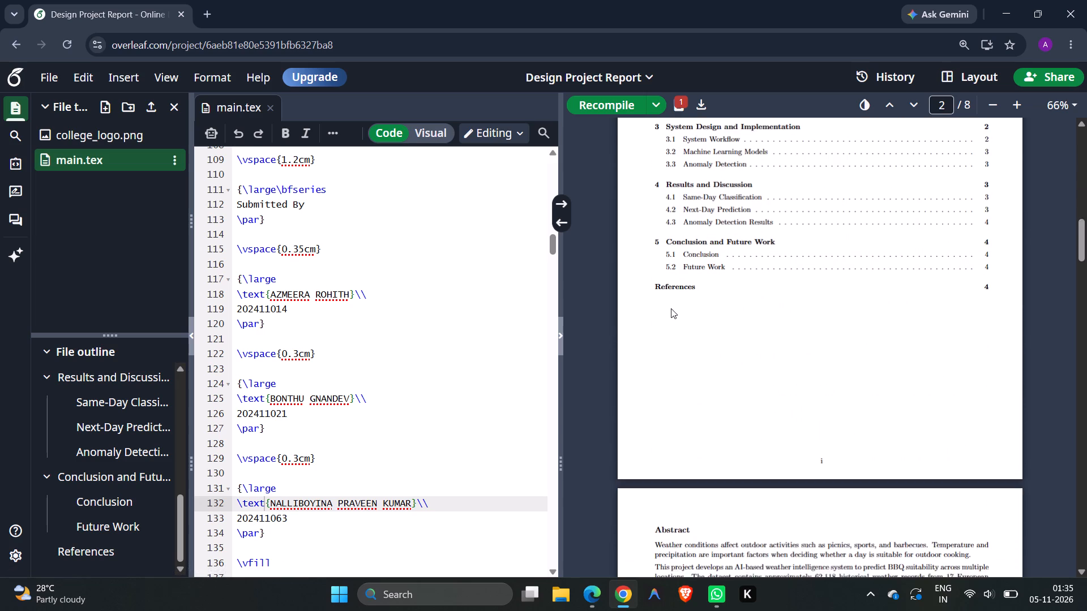
pyautogui.scroll(-7, 671, 308)
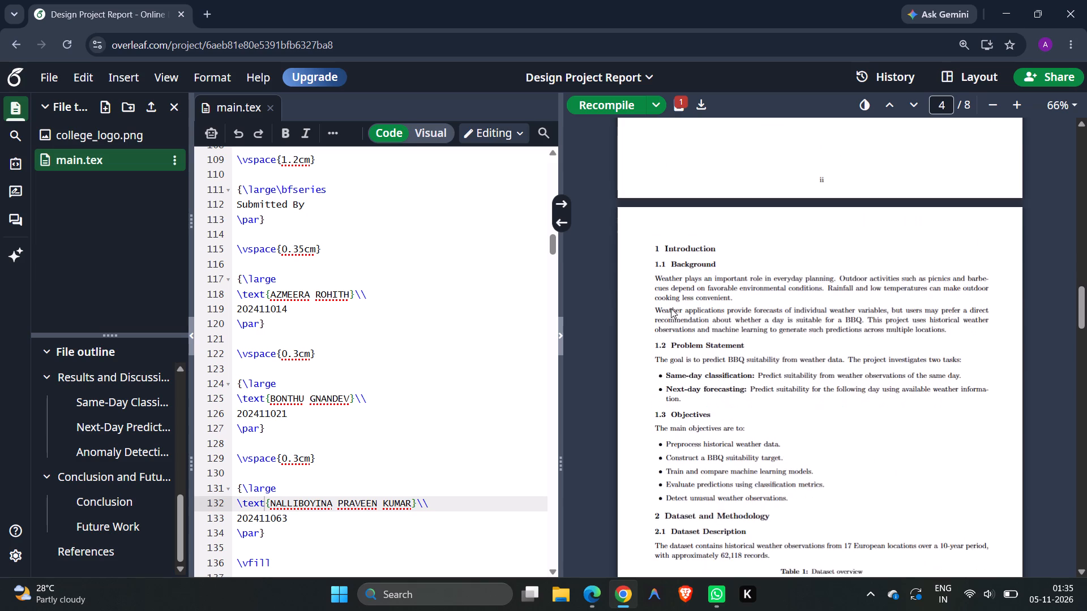
pyautogui.scroll(-4, 671, 308)
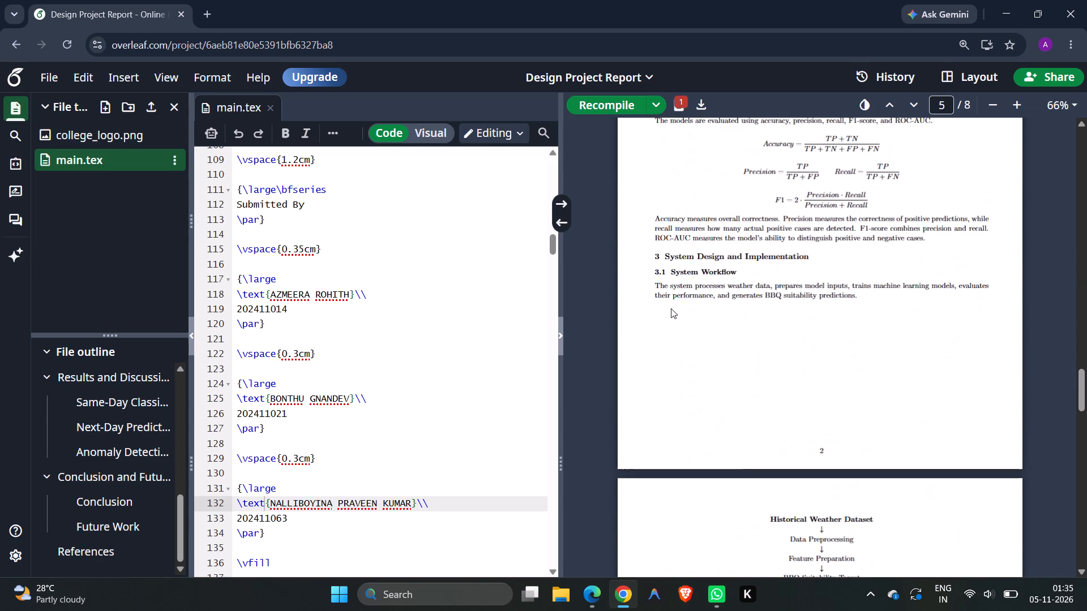
pyautogui.scroll(-11, 671, 308)
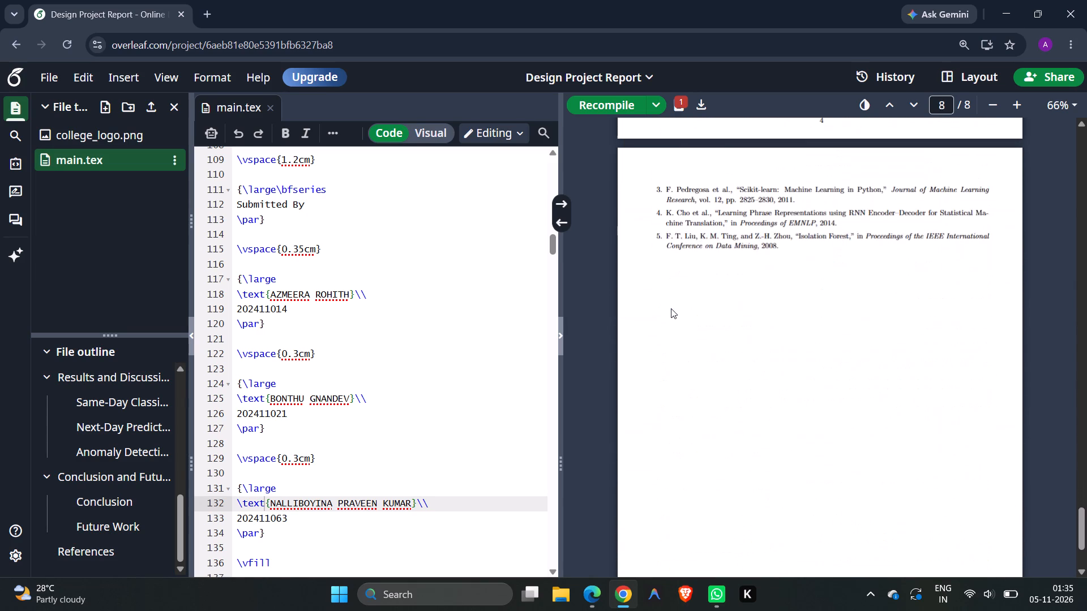
# Insert a \newpage command just before the References section, after the Future Work text, and recompile to check the page break.
pyautogui.scroll(3, 671, 308)
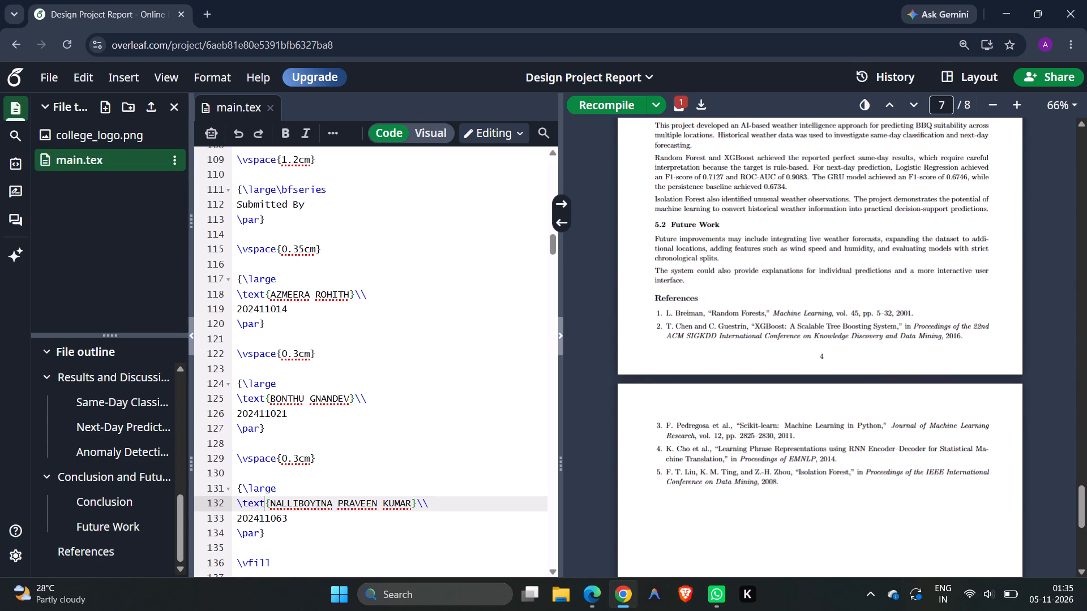
pyautogui.doubleClick(678, 299)
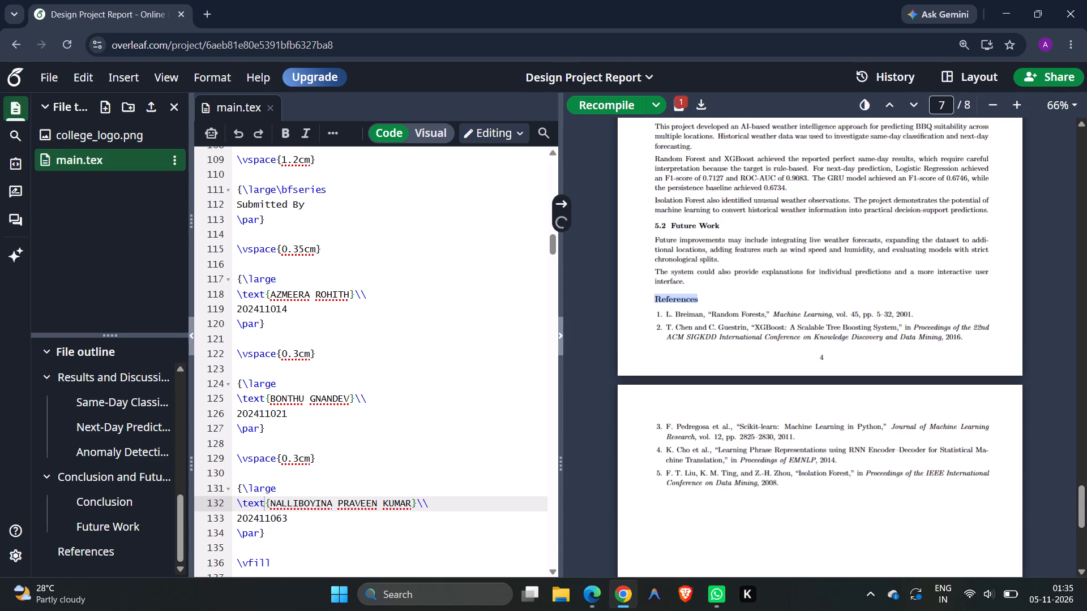
pyautogui.scroll(-1, 344, 372)
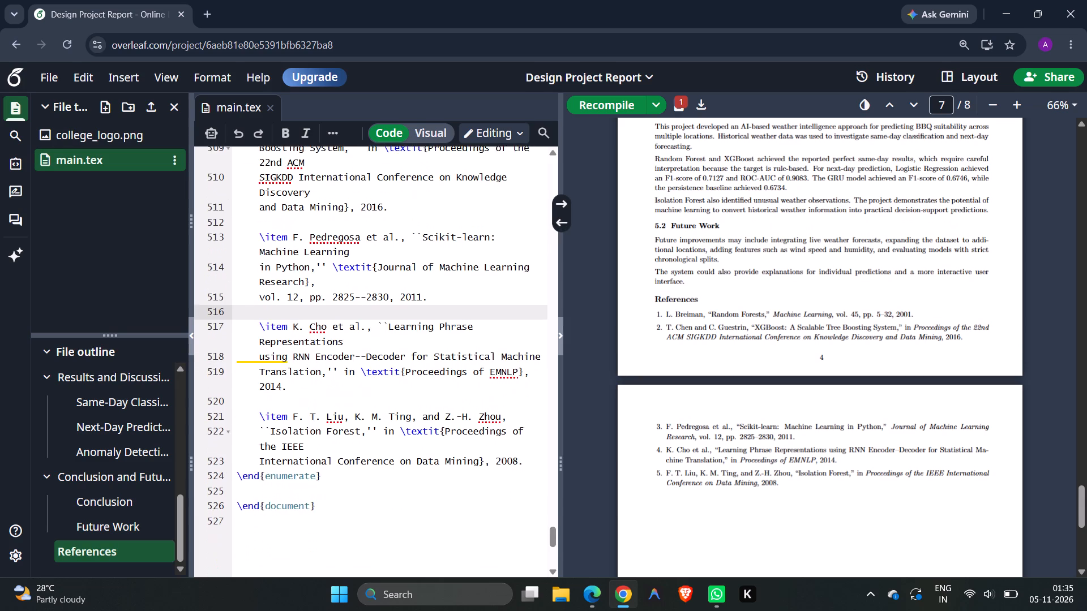
pyautogui.scroll(-1, 344, 372)
pyautogui.scroll(3, 344, 372)
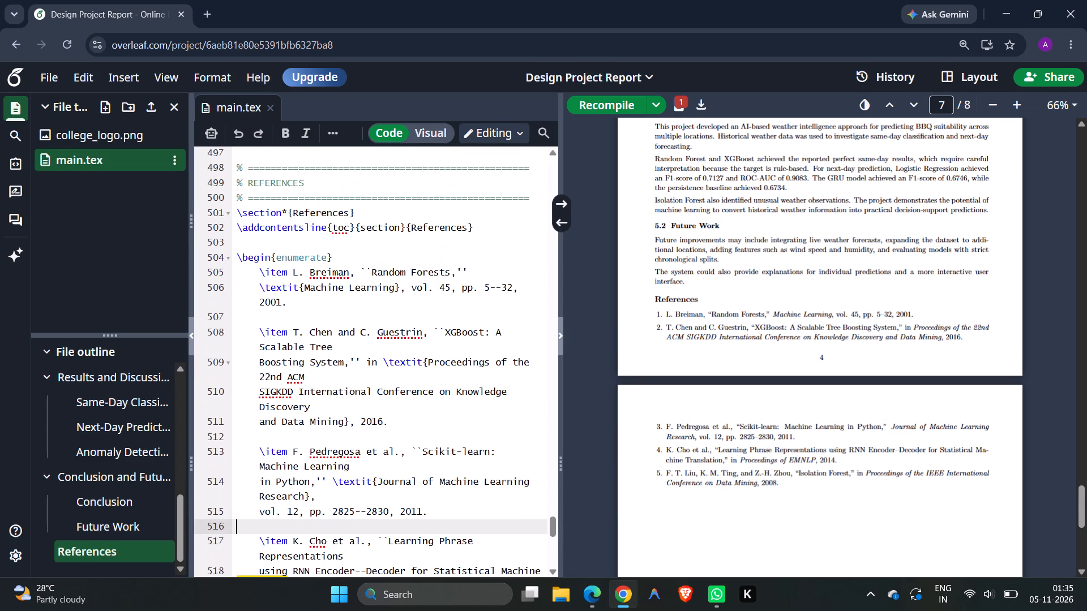
pyautogui.scroll(2, 344, 372)
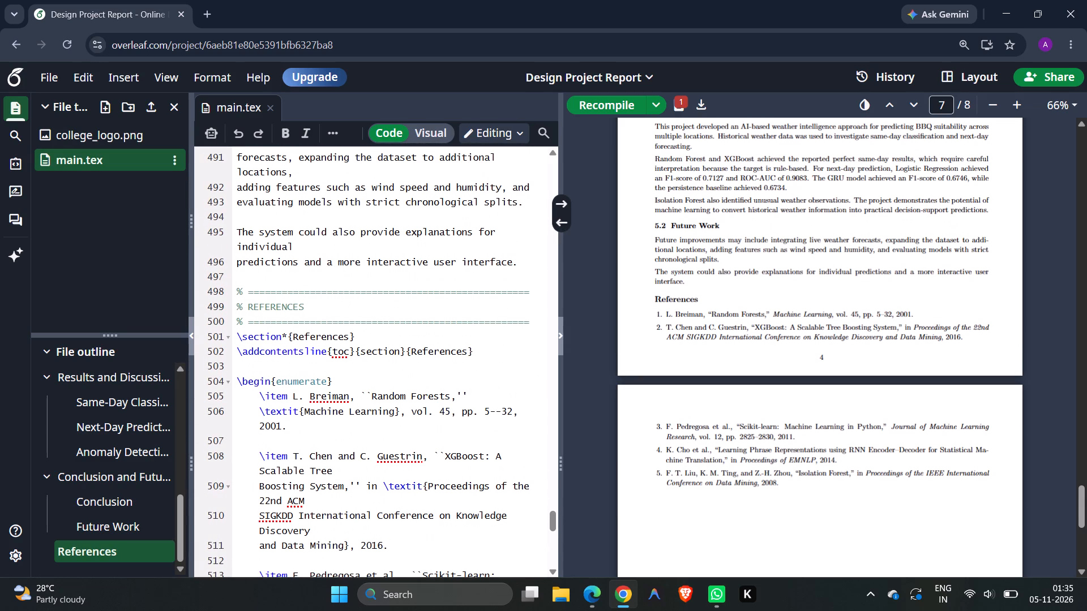
pyautogui.click(326, 282)
pyautogui.press('\\')
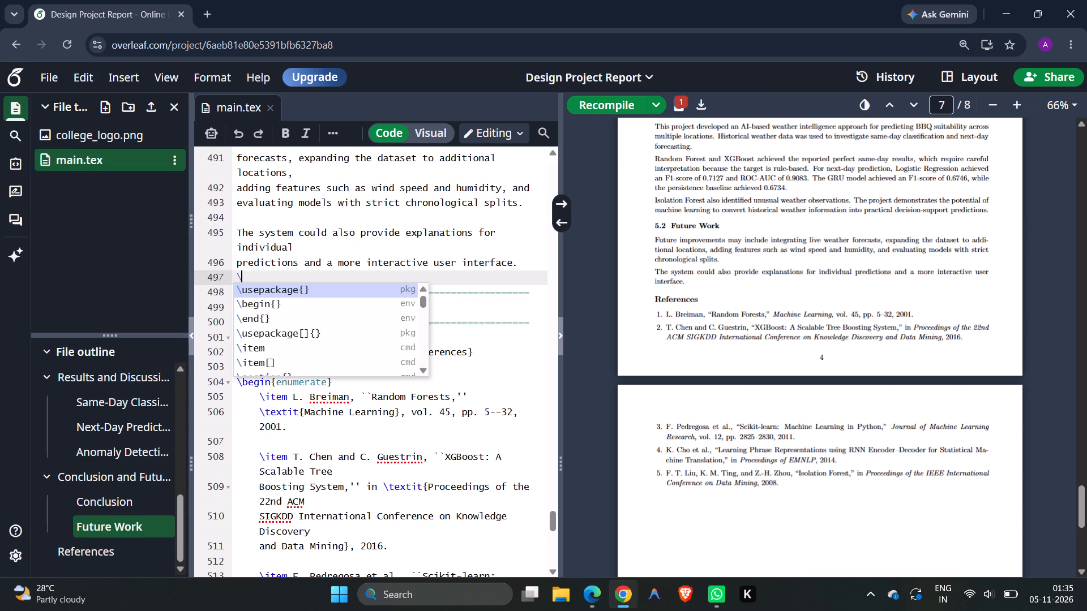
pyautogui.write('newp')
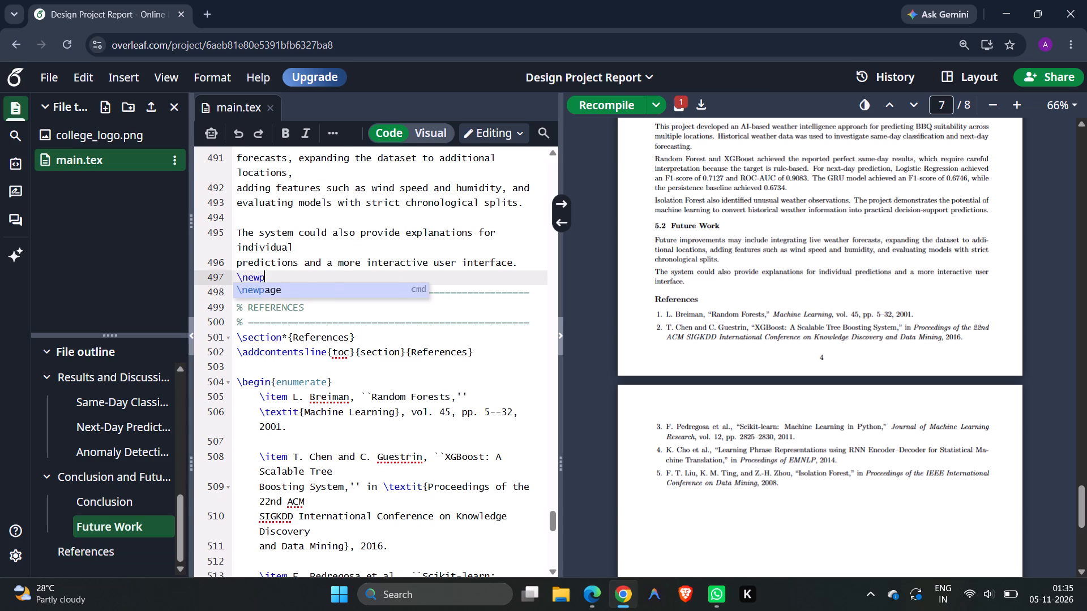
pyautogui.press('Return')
pyautogui.click(587, 105)
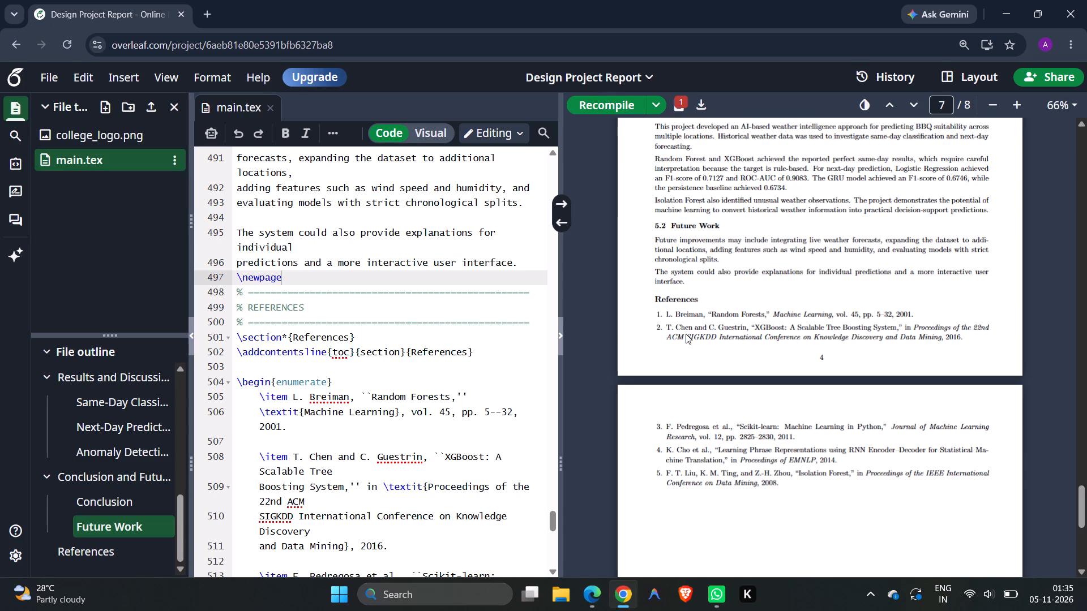
pyautogui.scroll(-2, 686, 334)
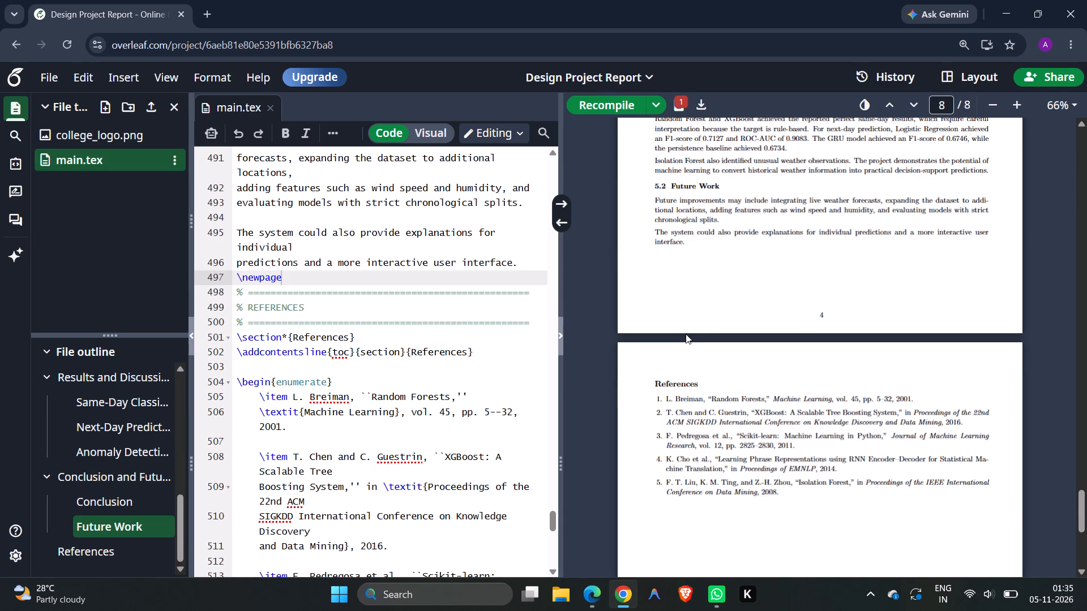
# Add a \\ line break at the end of the Abstract's first paragraph, after "for outdoor cooking.".
pyautogui.scroll(7, 686, 334)
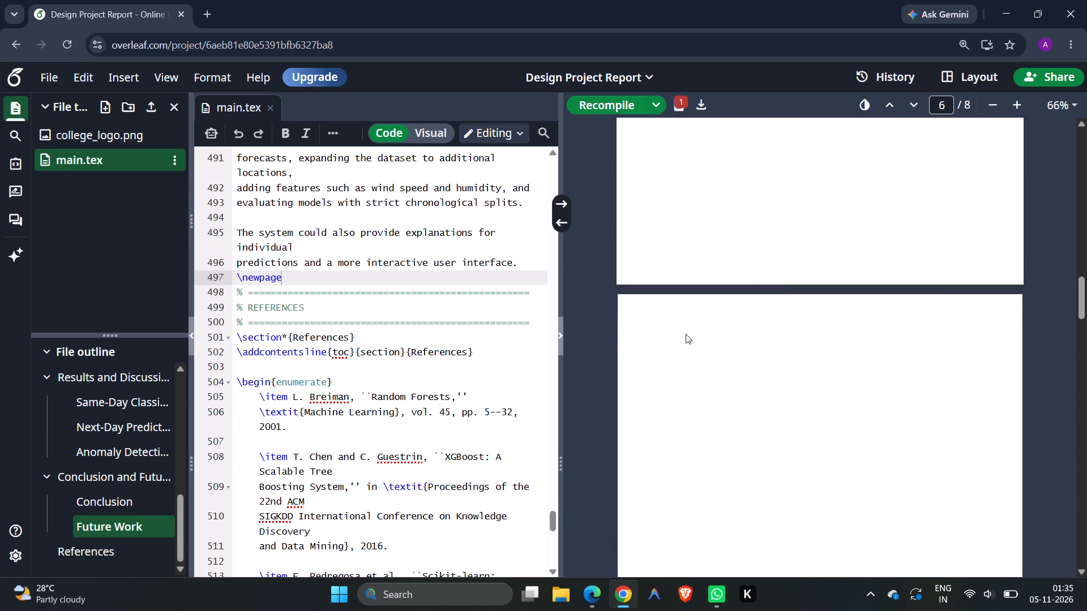
pyautogui.scroll(5, 686, 334)
pyautogui.scroll(-1, 686, 334)
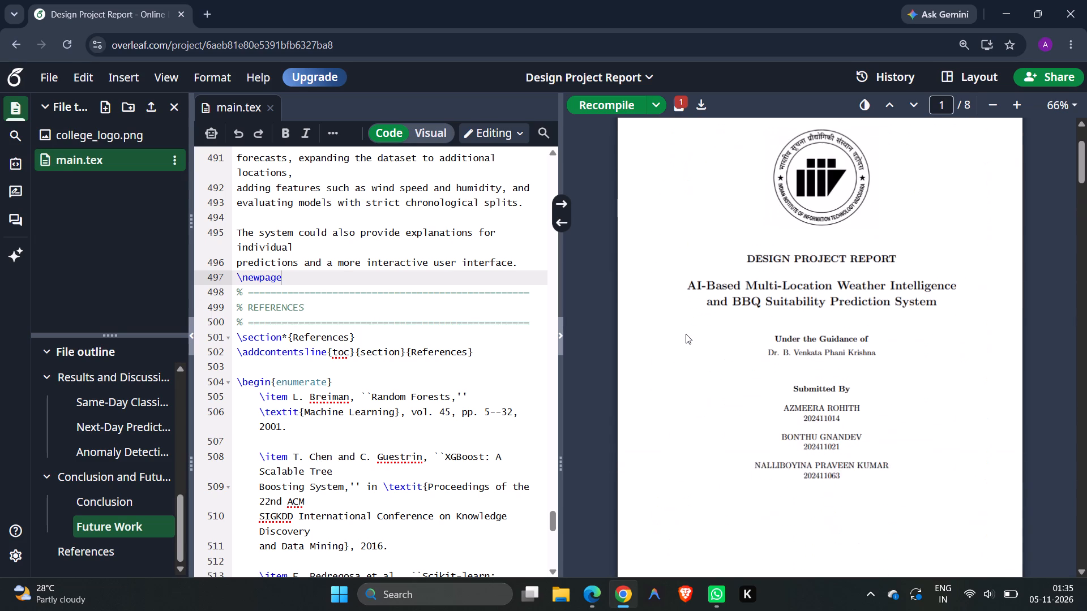
pyautogui.scroll(-5, 686, 334)
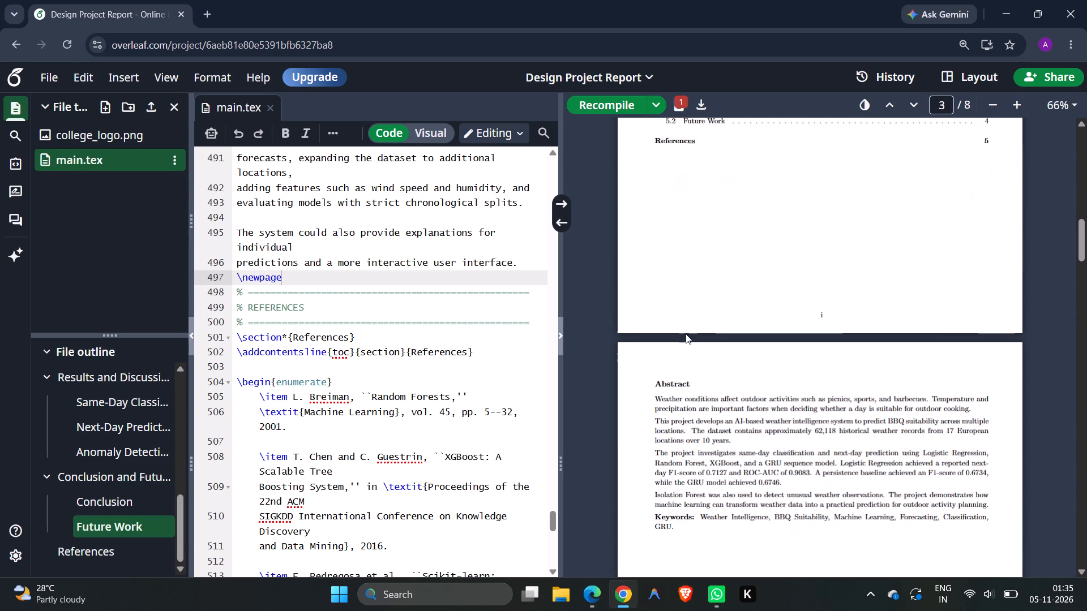
pyautogui.doubleClick(963, 410)
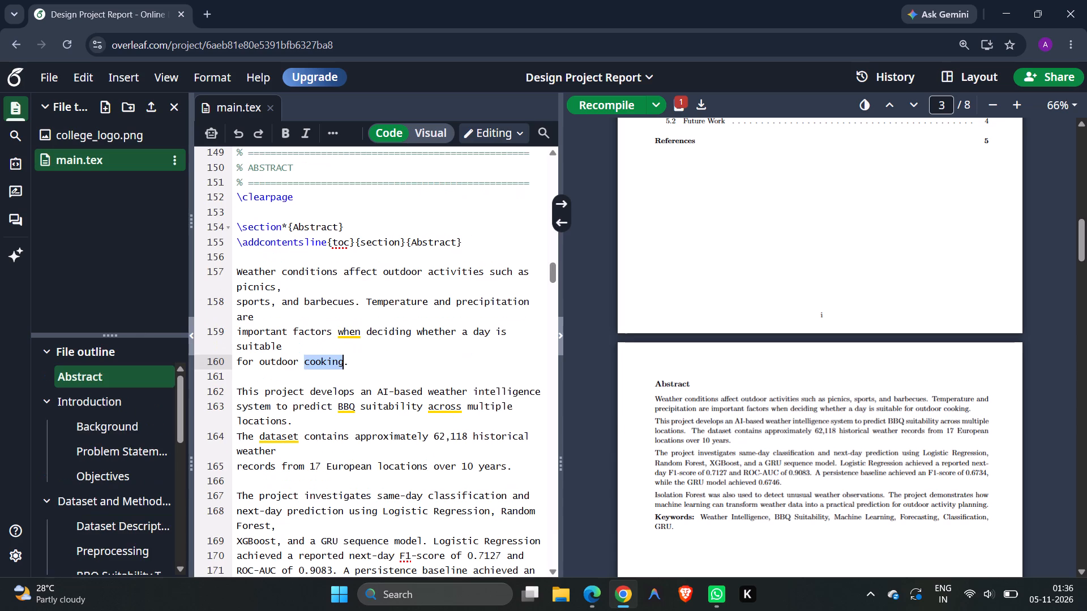
pyautogui.click(463, 365)
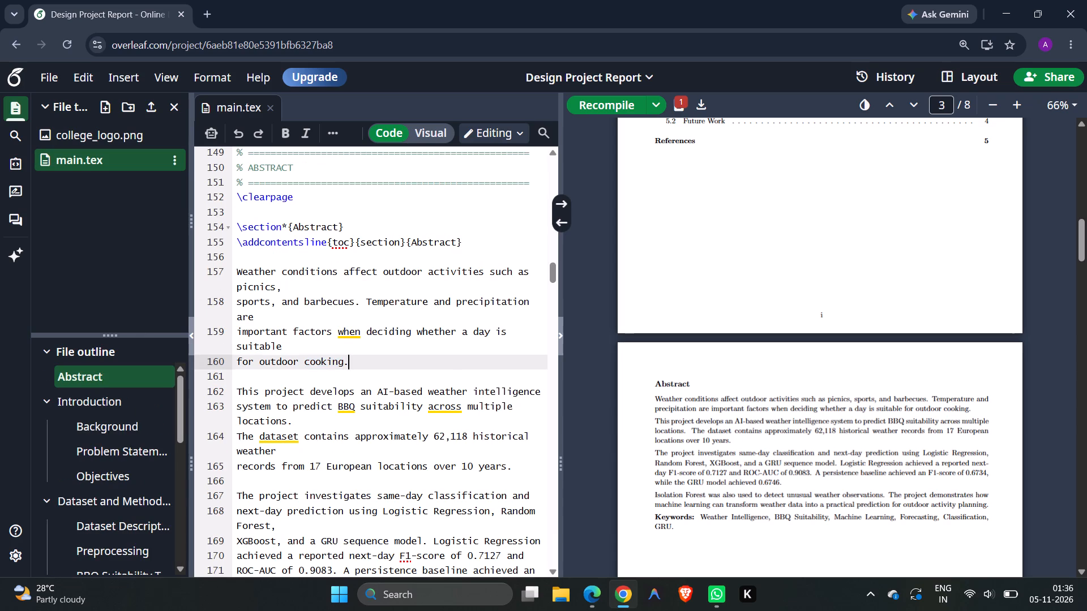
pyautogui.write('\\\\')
# Add \\ line breaks at the ends of the Abstract's second and third paragraphs, after "over 10 years." and "0.6746.", and recompile.
pyautogui.scroll(-2, 463, 365)
pyautogui.scroll(-1, 460, 427)
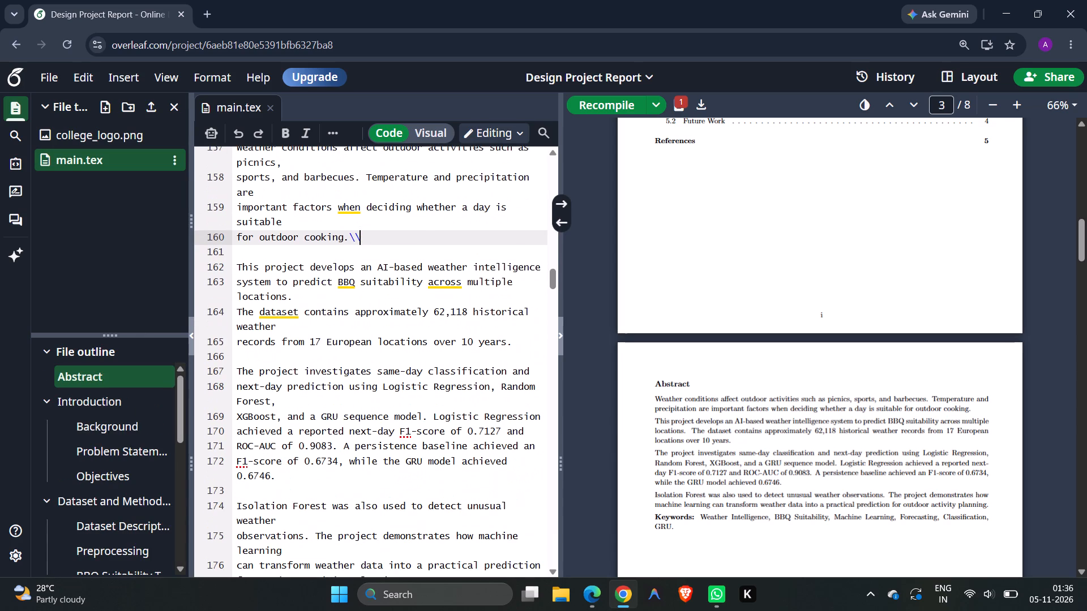
pyautogui.click(522, 347)
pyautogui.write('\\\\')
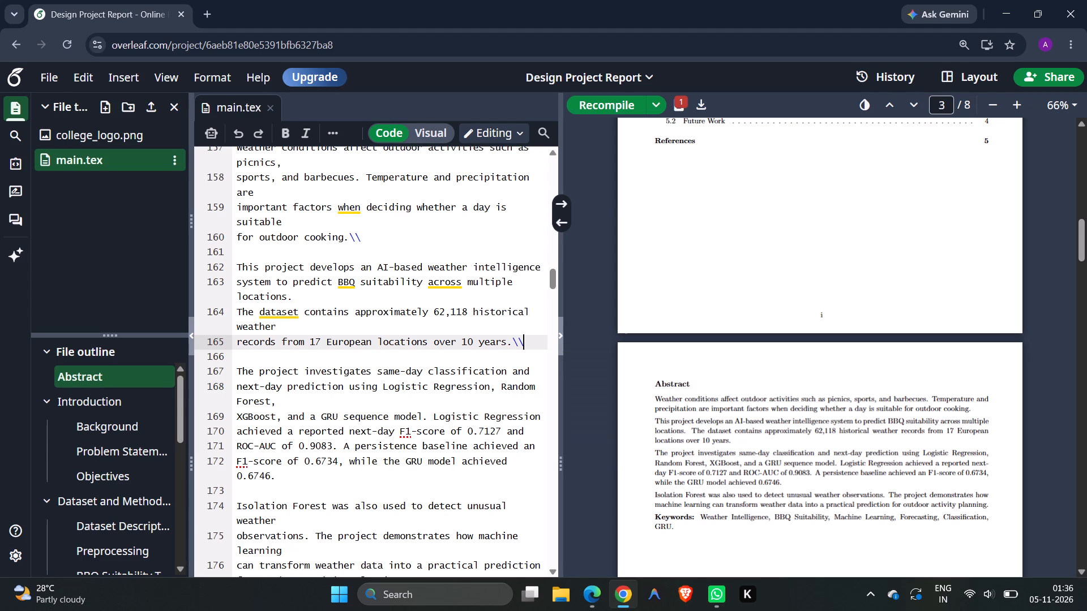
pyautogui.click(350, 487)
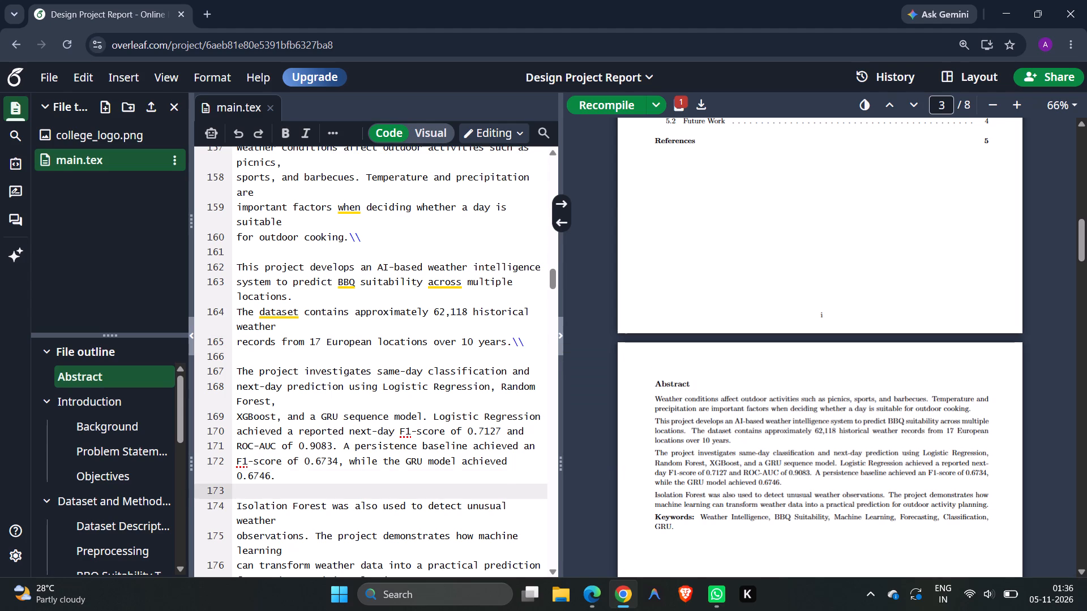
pyautogui.click(343, 477)
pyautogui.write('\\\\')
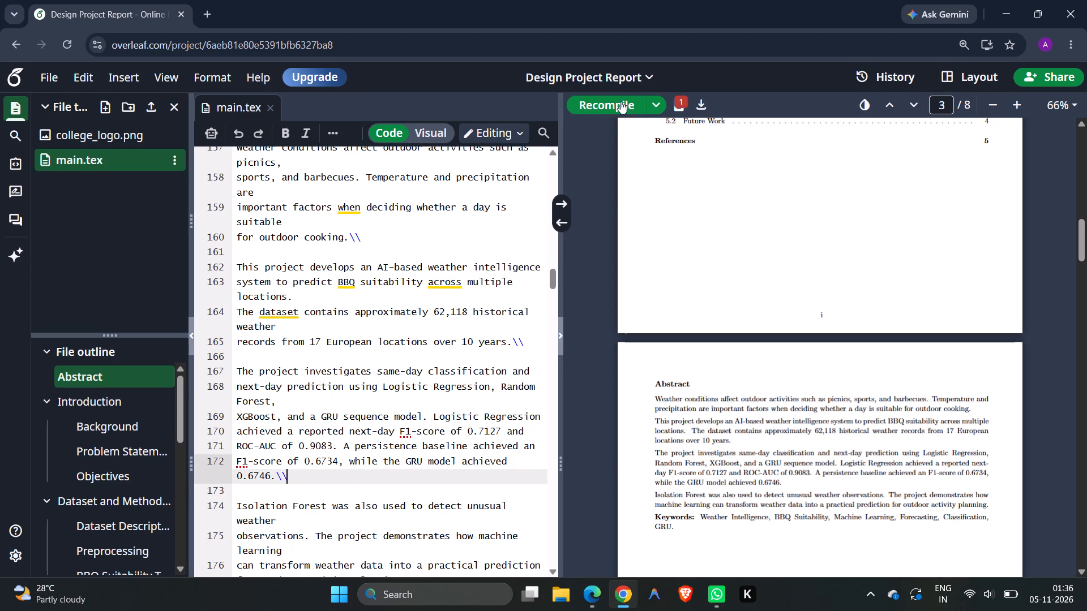
pyautogui.click(607, 101)
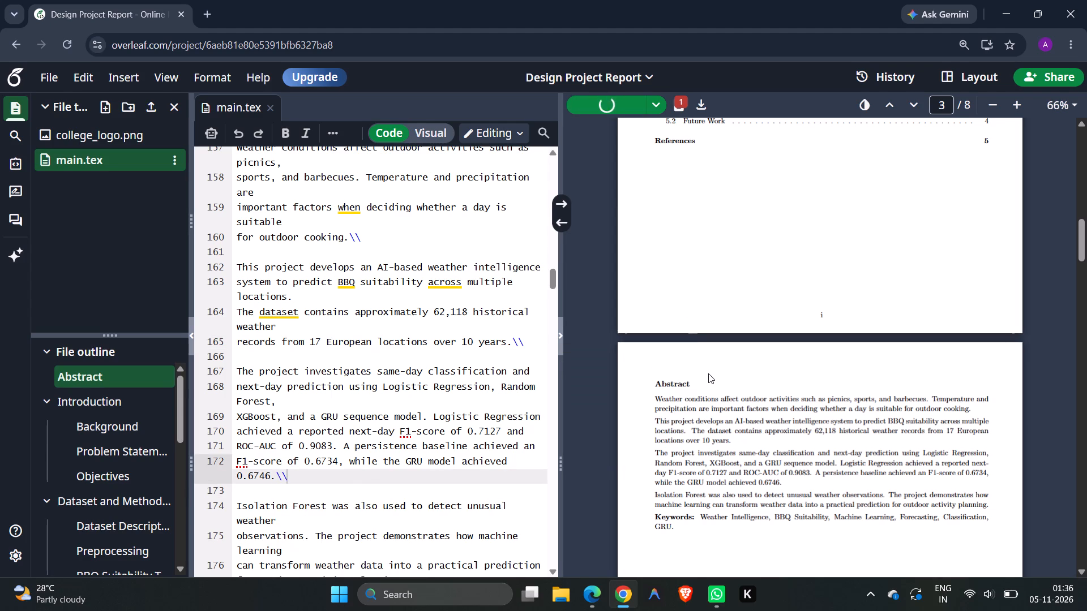
pyautogui.scroll(-2, 708, 373)
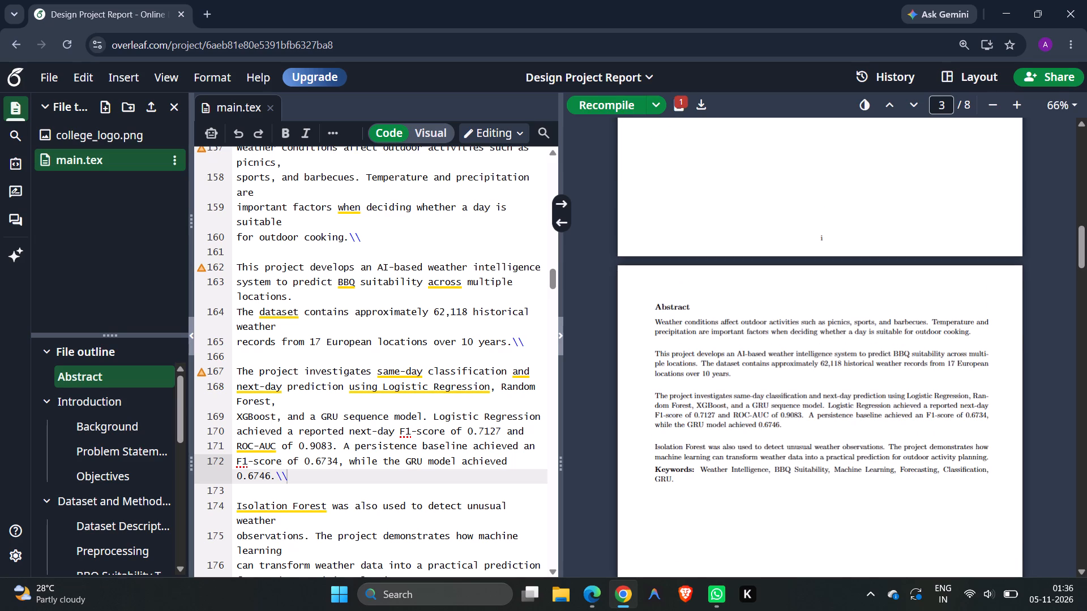
# Add a \\ line break after "for outdoor activity planning." just before the Abstract's Keywords line, and recompile.
pyautogui.scroll(-1, 343, 469)
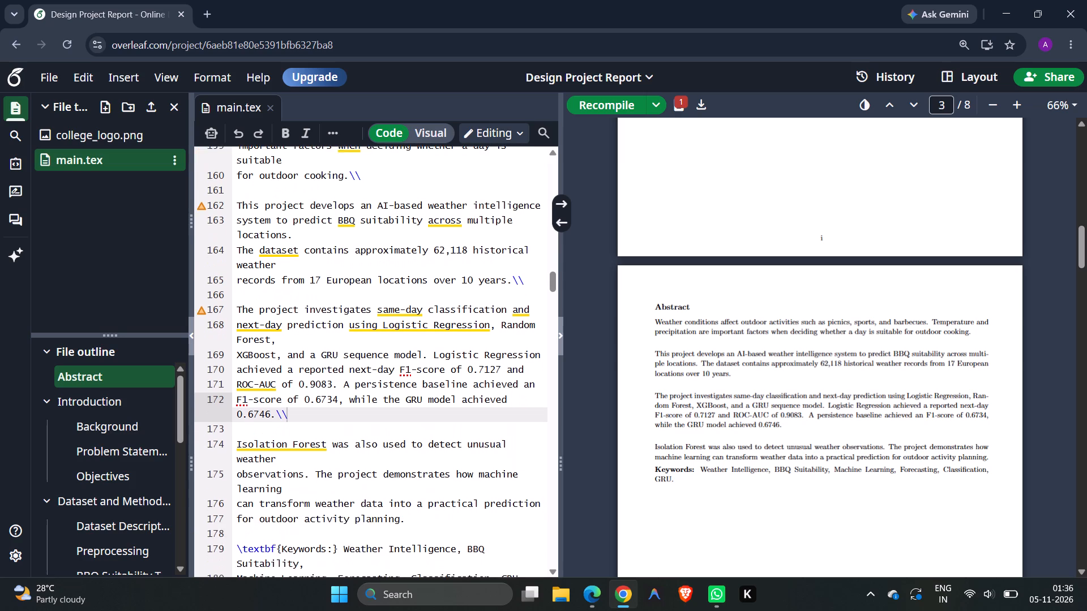
pyautogui.scroll(-2, 343, 469)
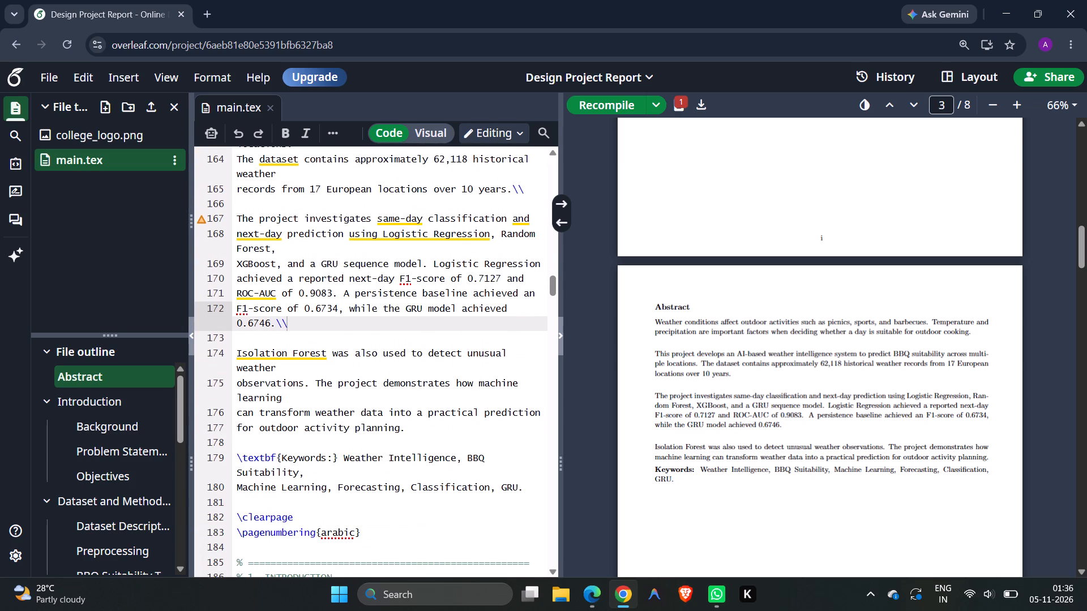
pyautogui.click(425, 433)
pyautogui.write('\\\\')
pyautogui.click(611, 105)
pyautogui.scroll(-1, 652, 373)
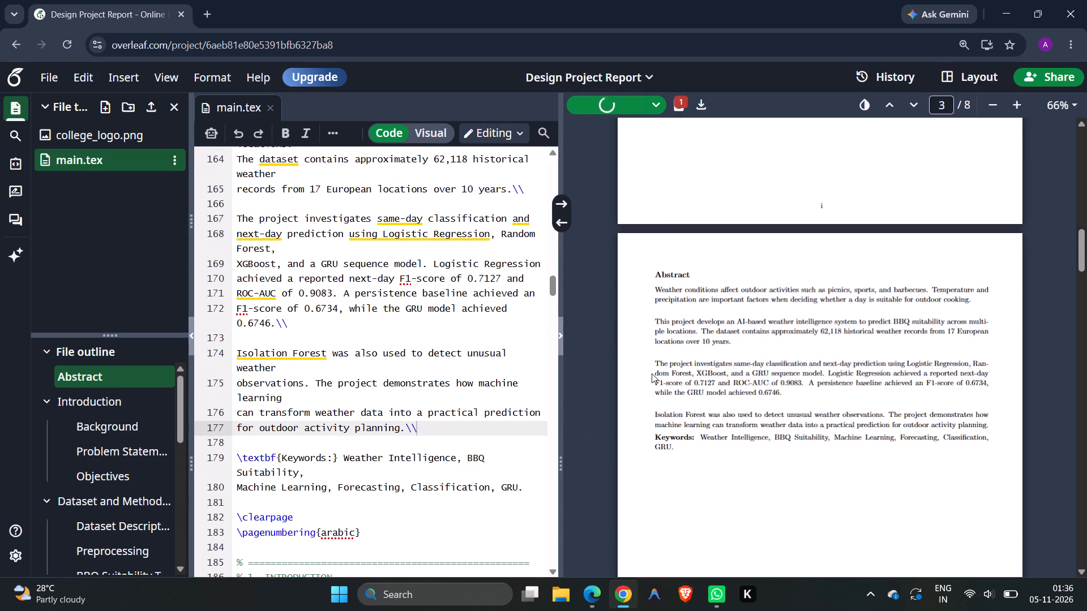
pyautogui.scroll(-1, 652, 373)
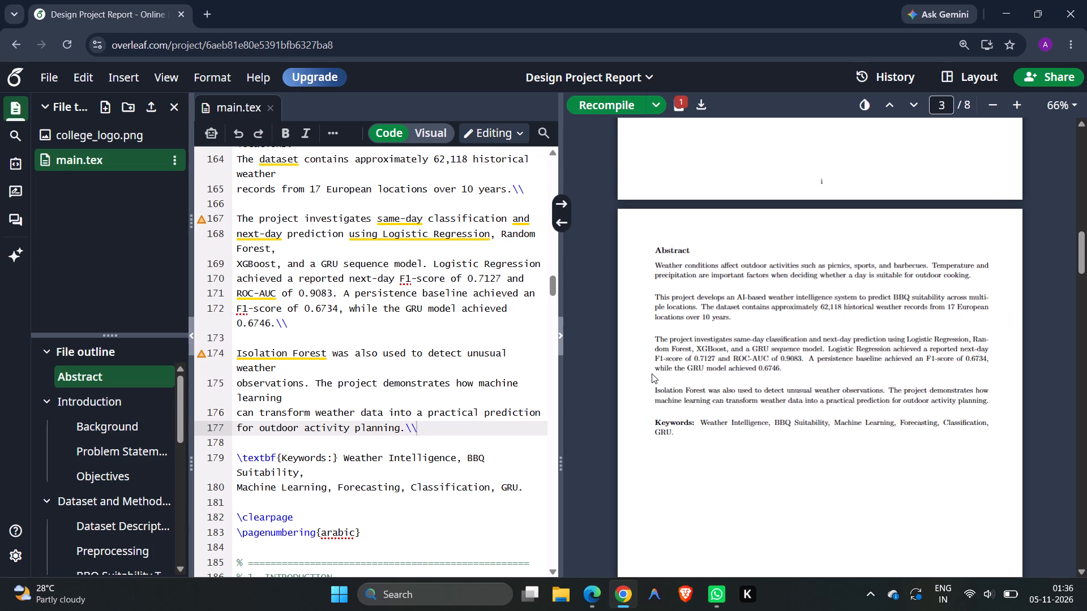
# Review the recompiled report from the Abstract through the numbered sections to the References page.
pyautogui.scroll(-4, 652, 373)
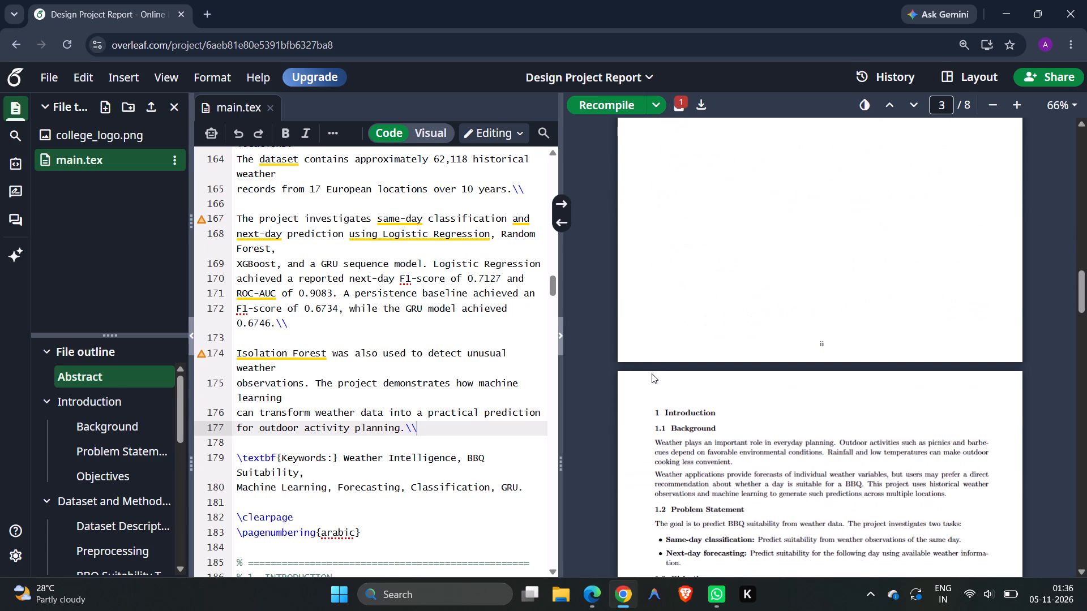
pyautogui.scroll(-2, 652, 373)
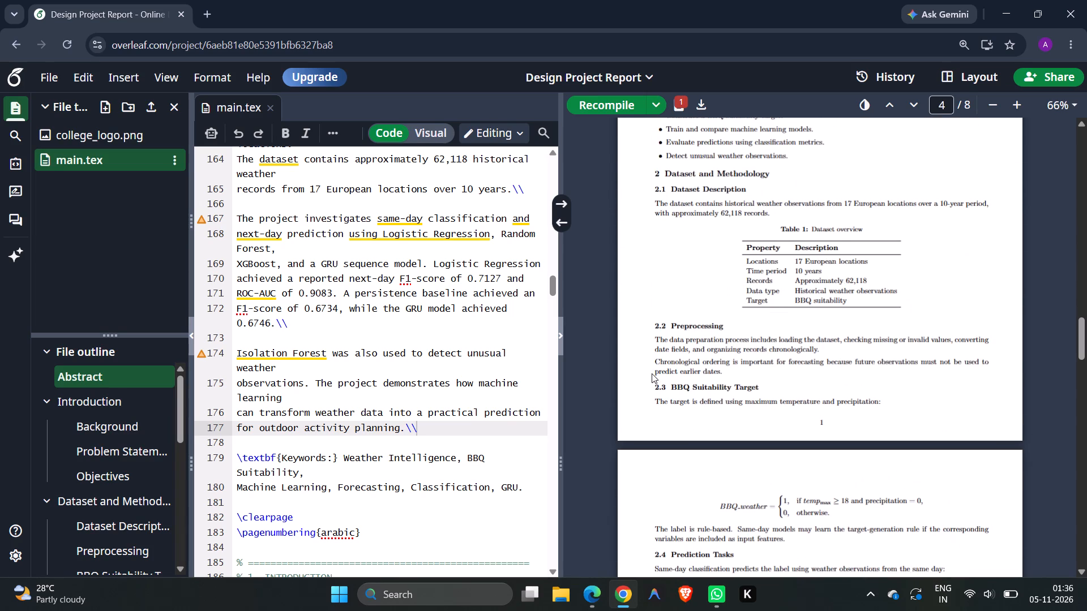
pyautogui.scroll(-2, 652, 373)
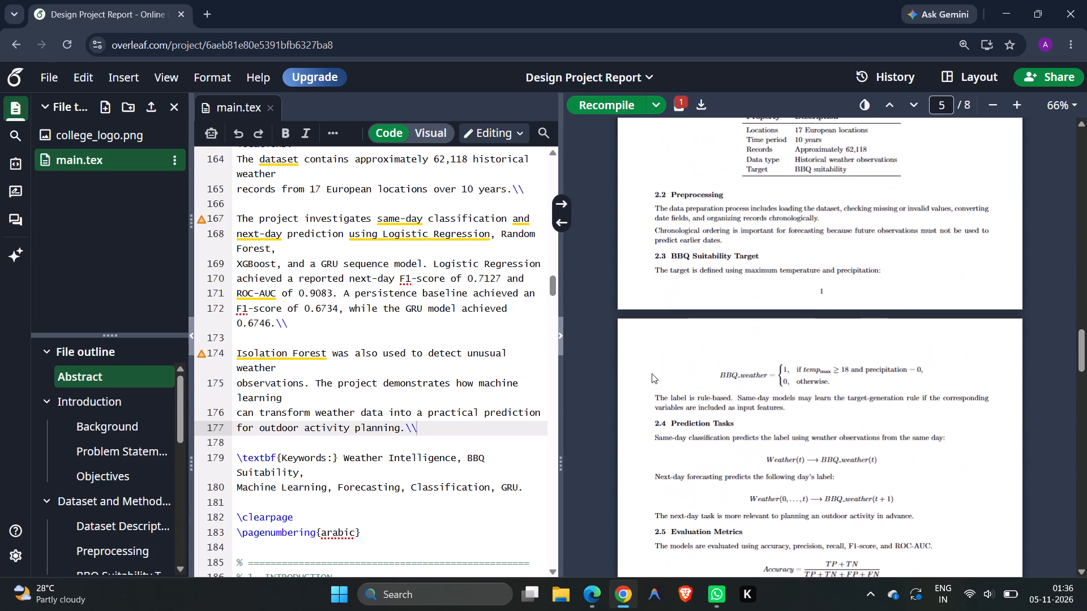
pyautogui.scroll(-4, 652, 373)
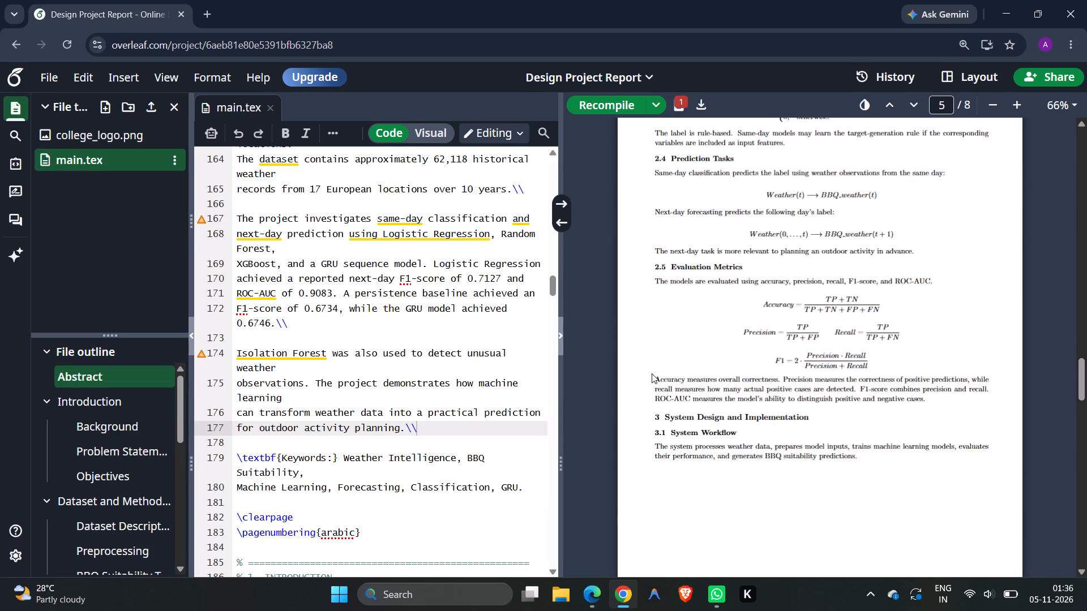
pyautogui.scroll(-5, 652, 373)
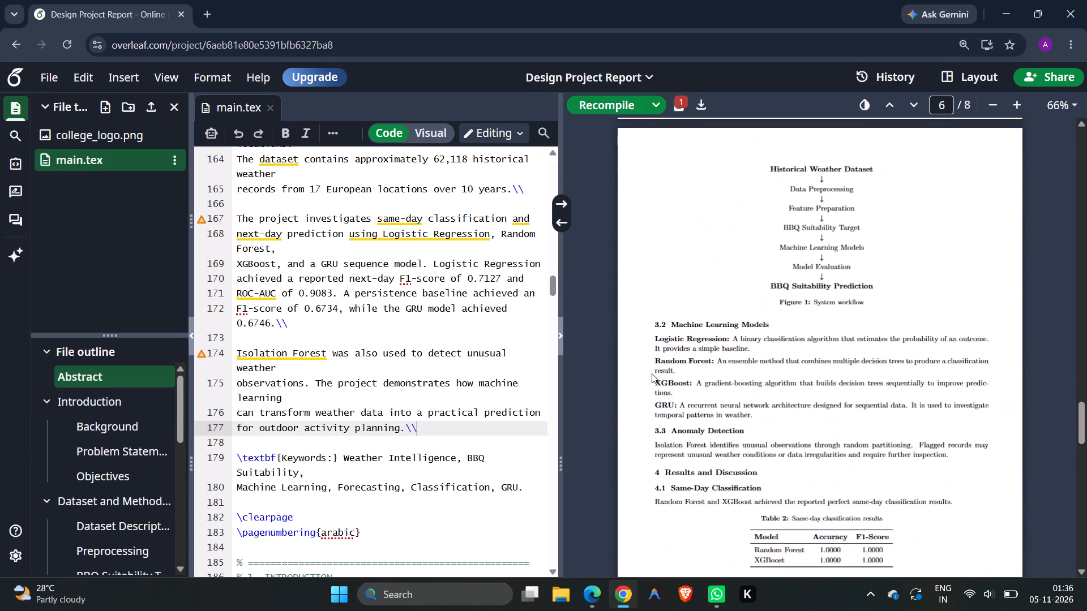
pyautogui.scroll(-3, 652, 373)
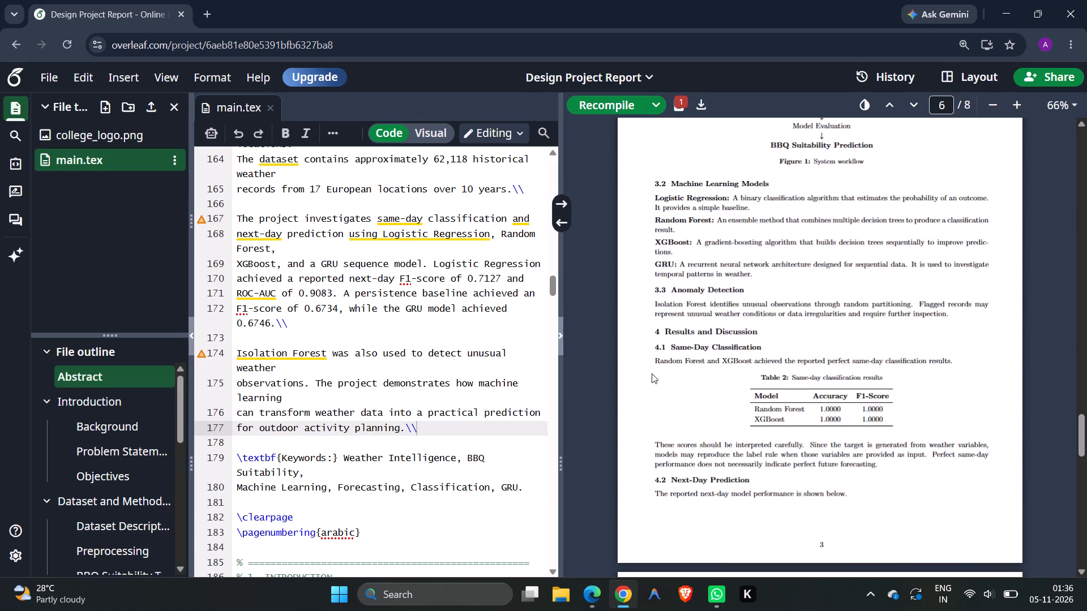
pyautogui.scroll(-6, 652, 373)
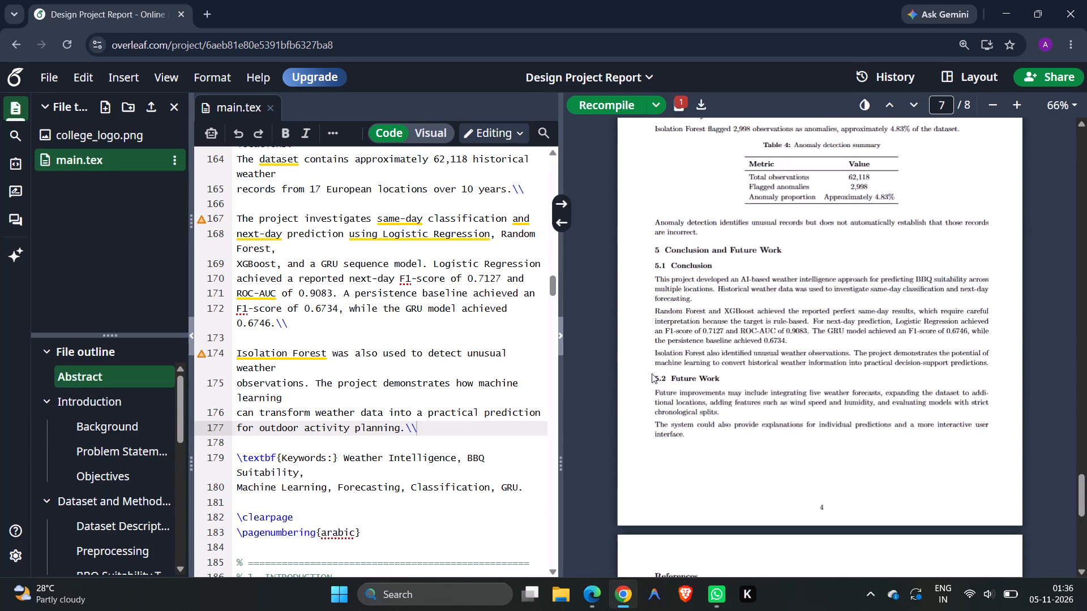
pyautogui.scroll(-1, 652, 373)
# Check the whole compiled report once more from the title page and contents through to the references.
pyautogui.scroll(2, 652, 373)
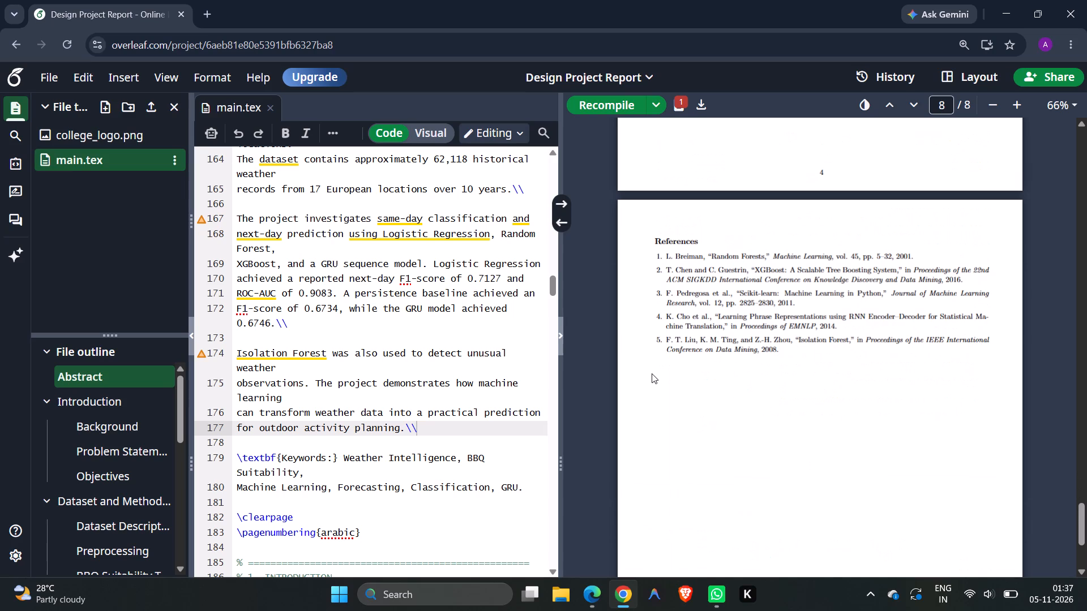
pyautogui.scroll(2, 652, 373)
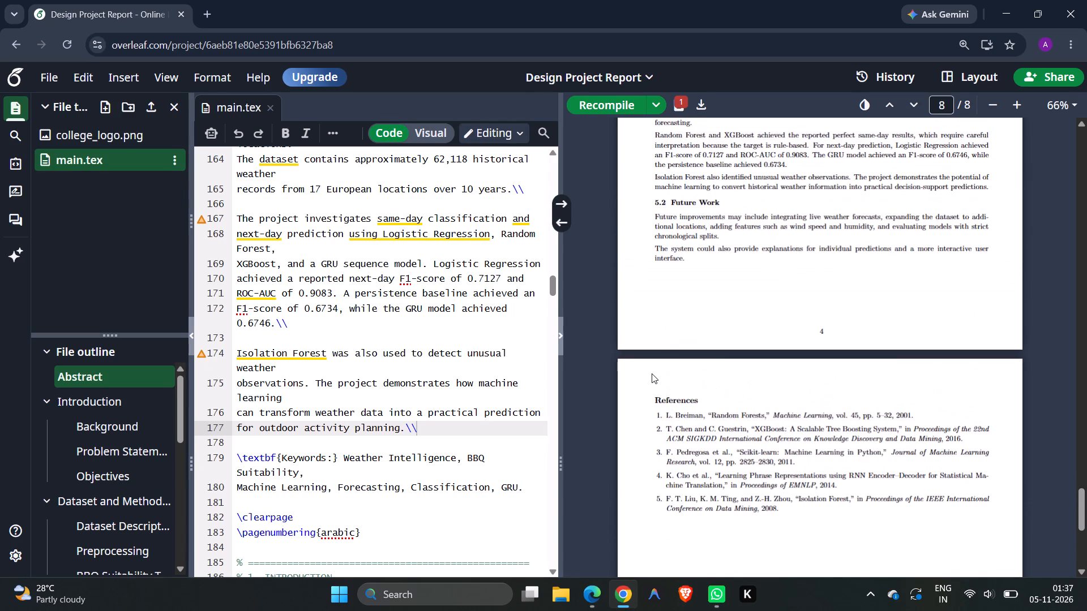
pyautogui.scroll(18, 652, 373)
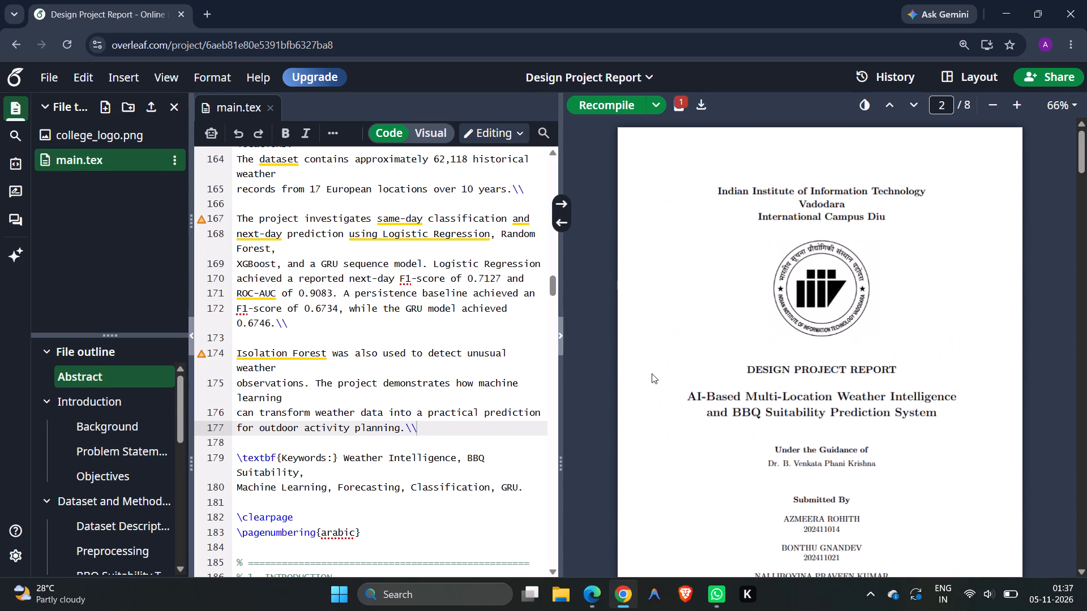
pyautogui.scroll(-4, 652, 373)
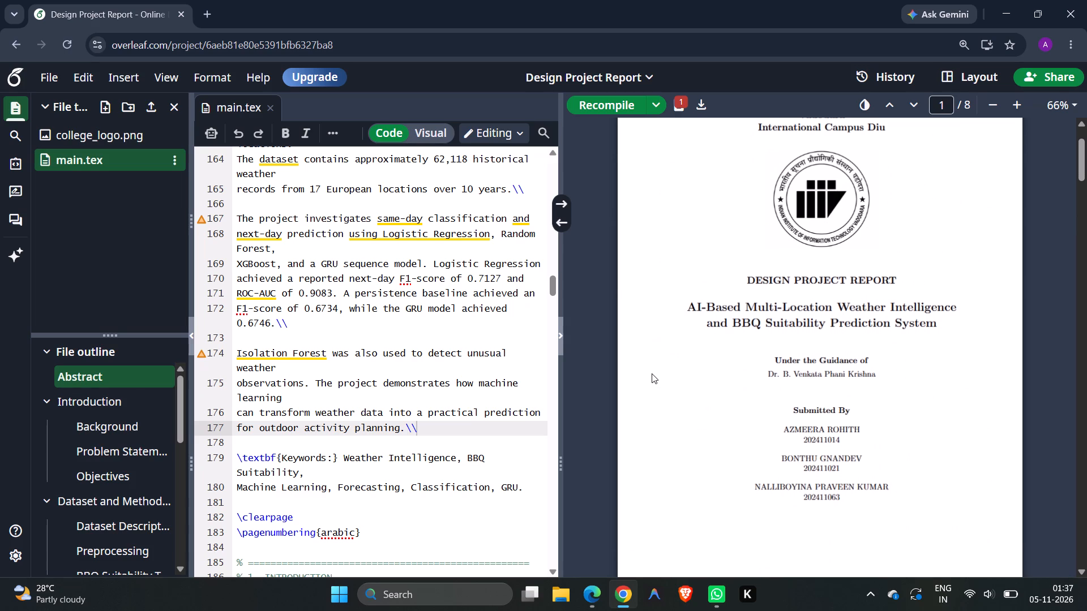
pyautogui.scroll(-3, 652, 373)
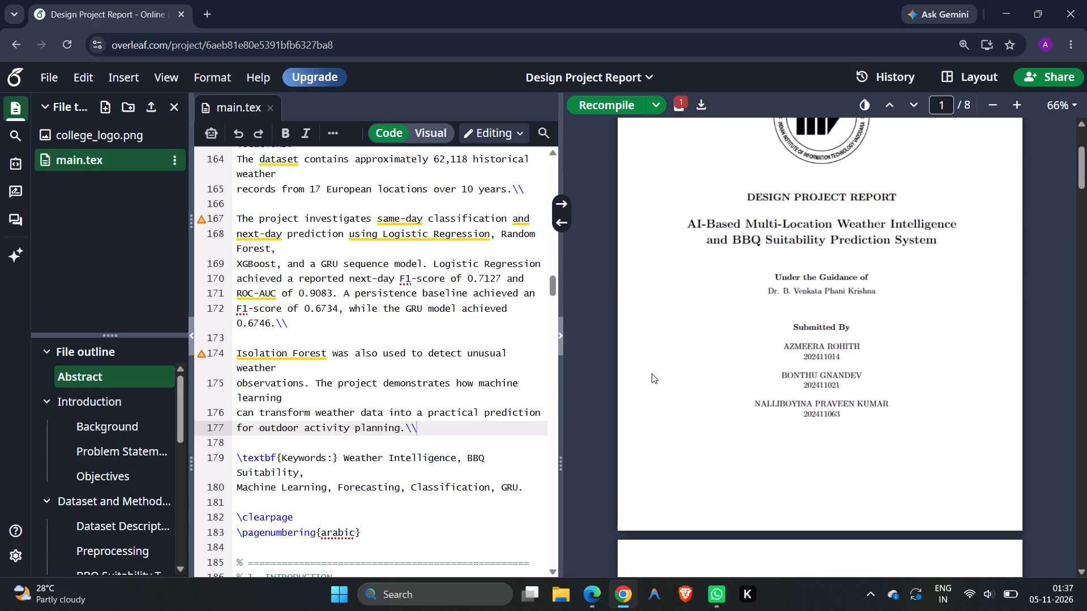
pyautogui.scroll(-1, 652, 373)
pyautogui.scroll(2, 652, 373)
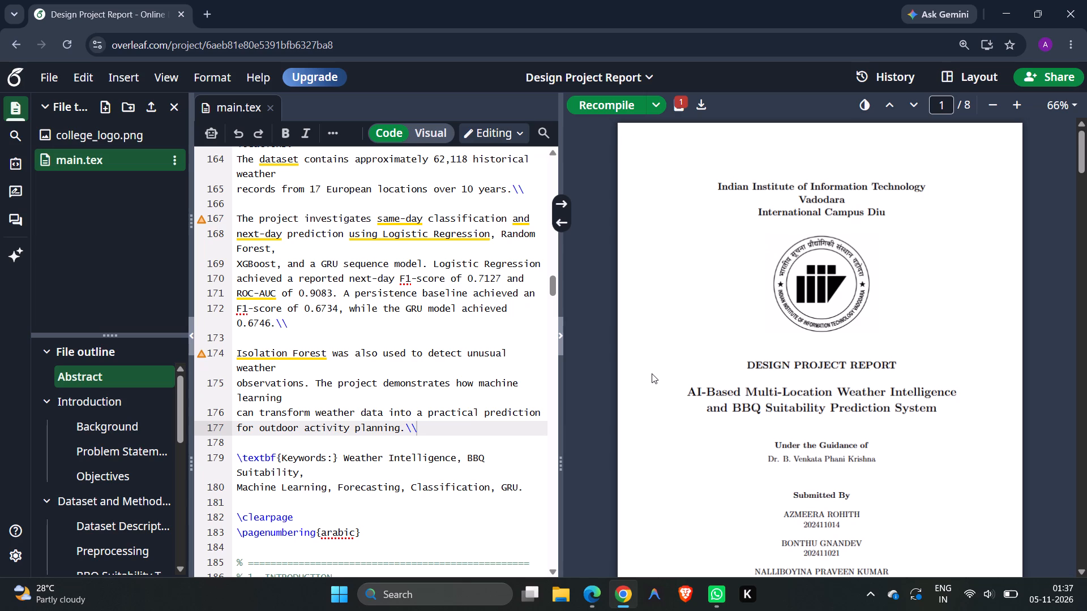
pyautogui.scroll(-4, 652, 373)
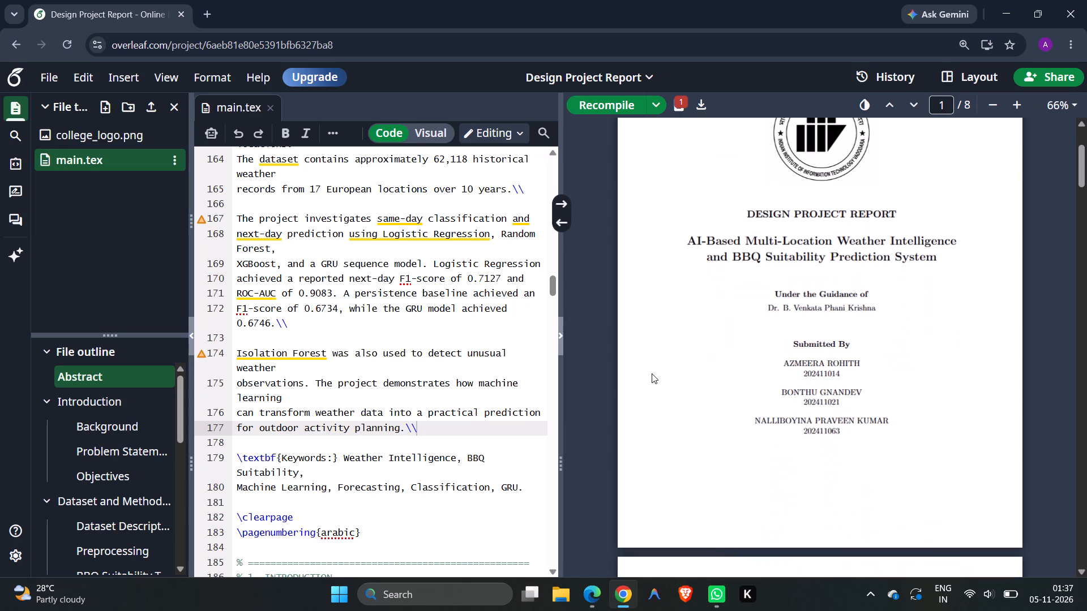
pyautogui.scroll(-3, 652, 373)
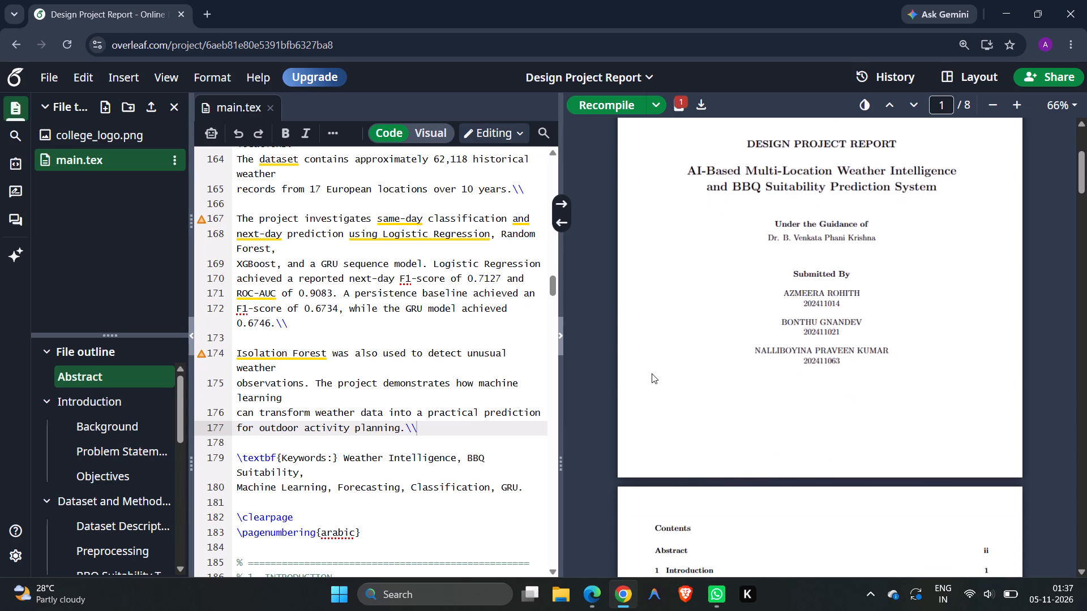
pyautogui.scroll(-3, 652, 373)
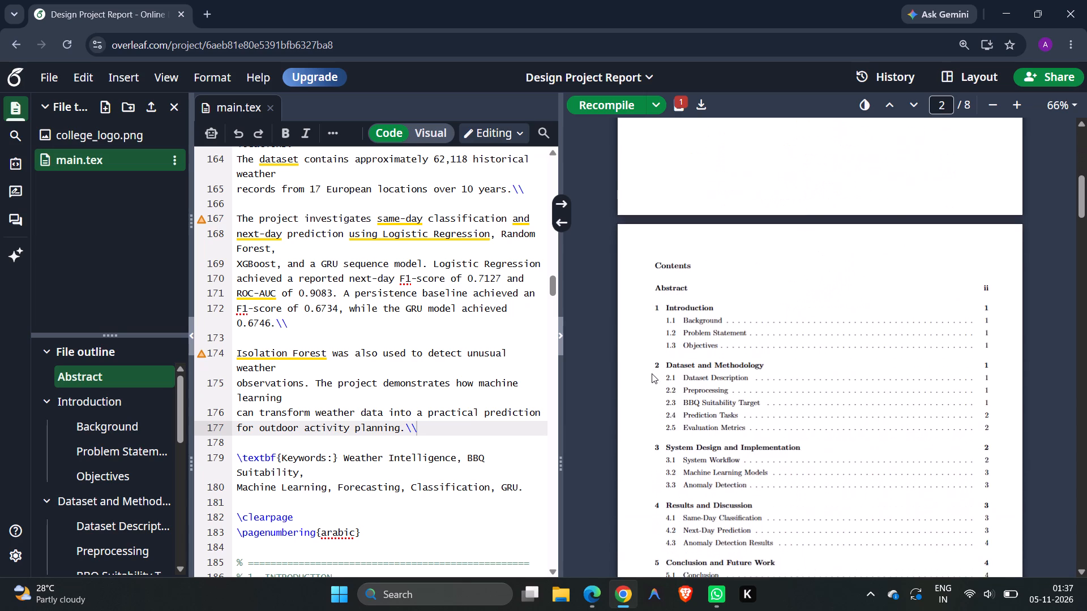
pyautogui.scroll(-6, 652, 373)
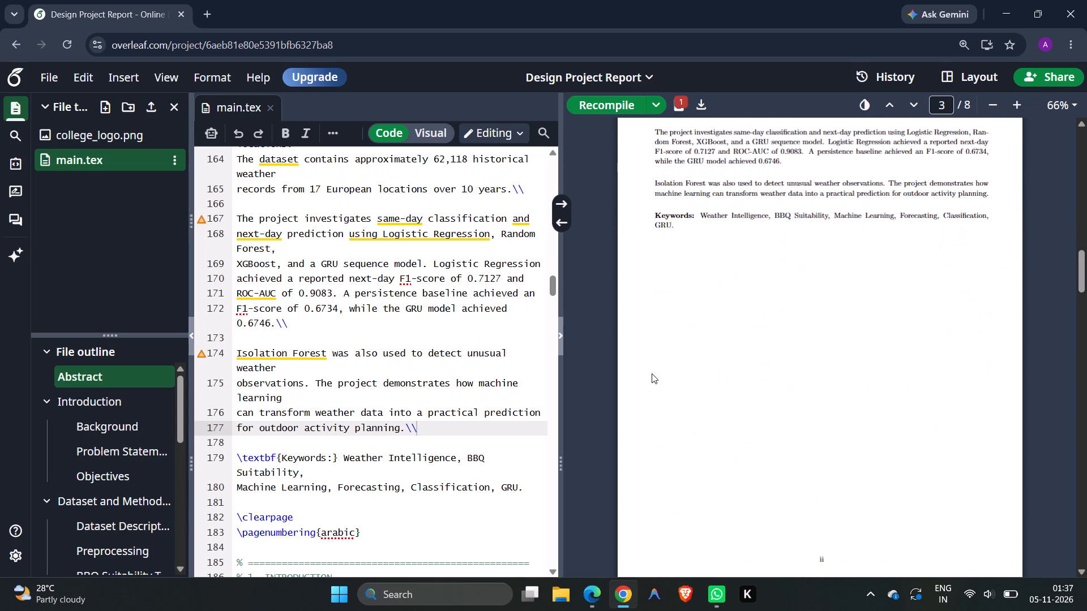
pyautogui.scroll(-5, 652, 373)
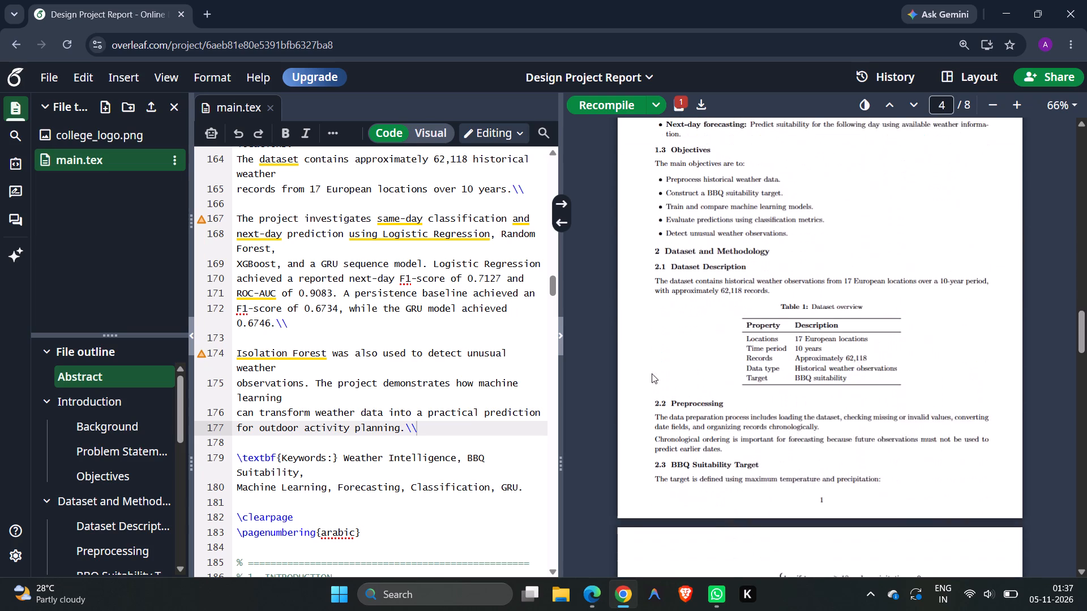
pyautogui.scroll(-8, 652, 373)
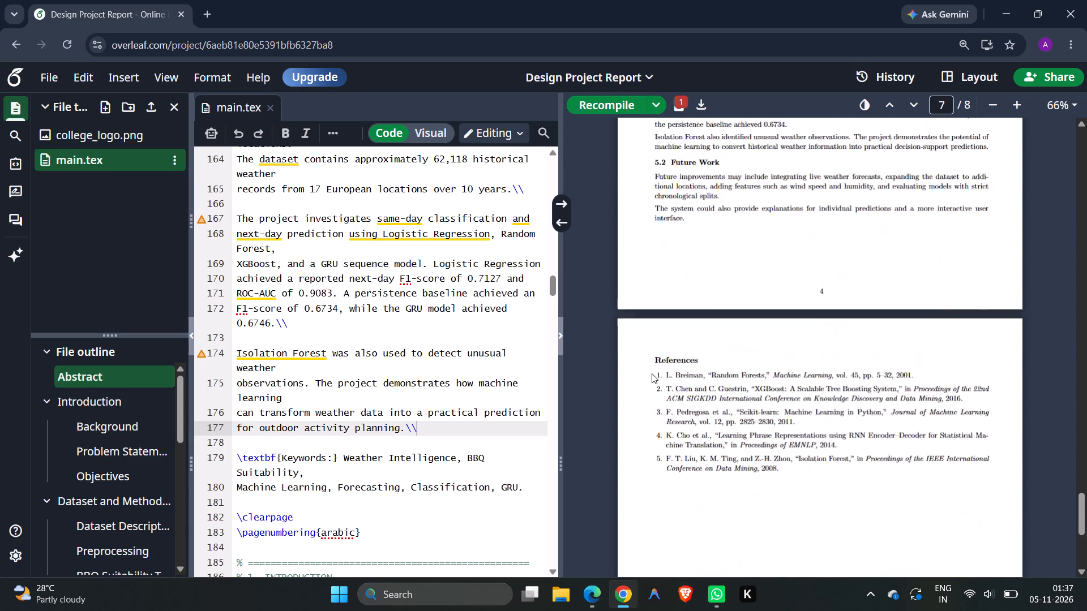
pyautogui.scroll(-3, 652, 373)
pyautogui.scroll(16, 652, 373)
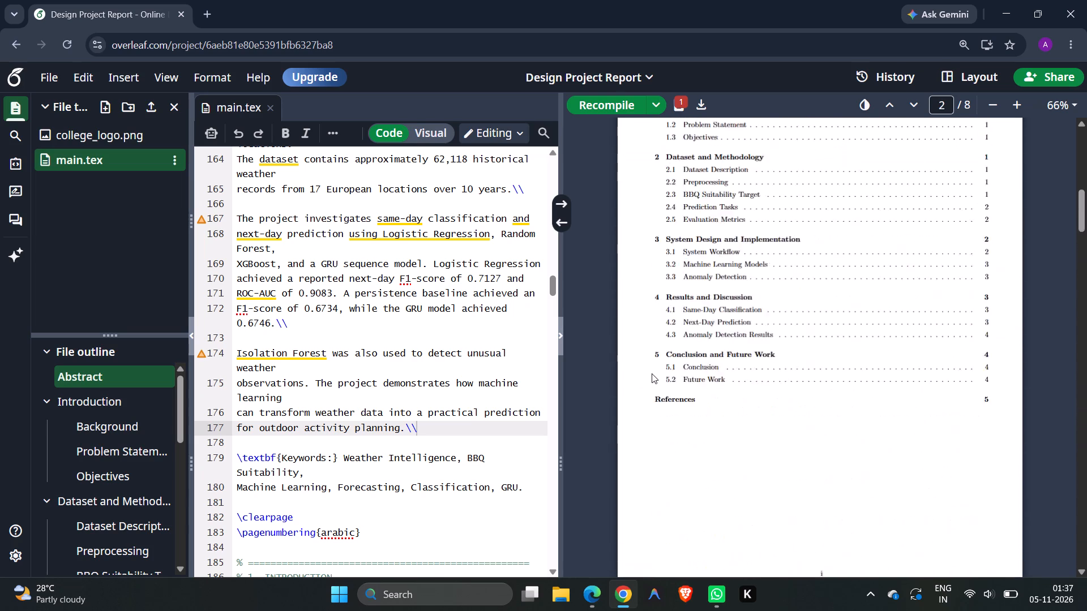
pyautogui.scroll(4, 652, 373)
pyautogui.scroll(-4, 652, 373)
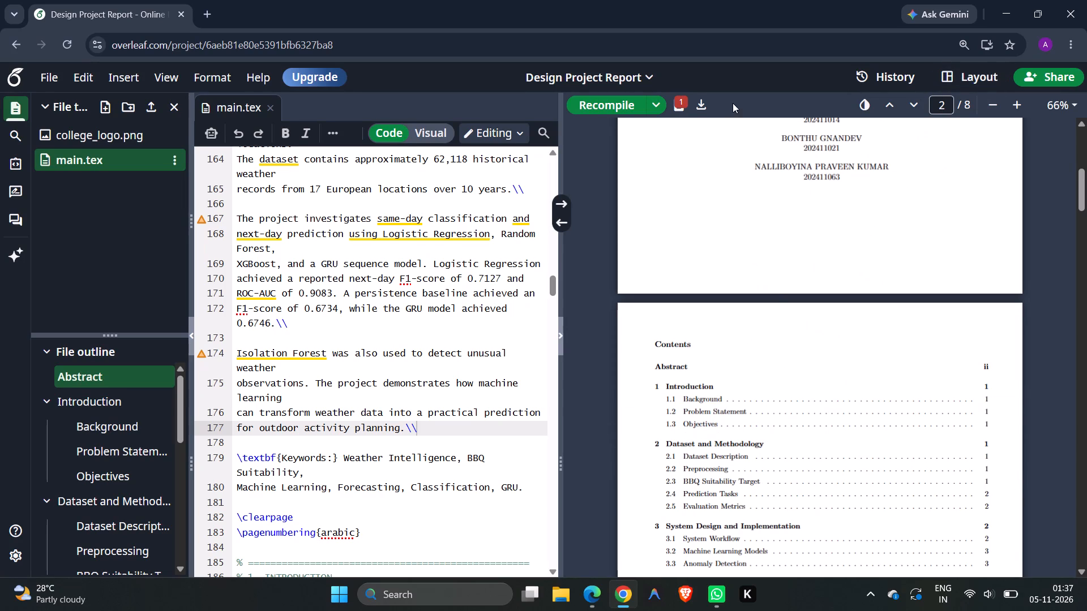
# Download the compiled report as a PDF.
pyautogui.click(695, 107)
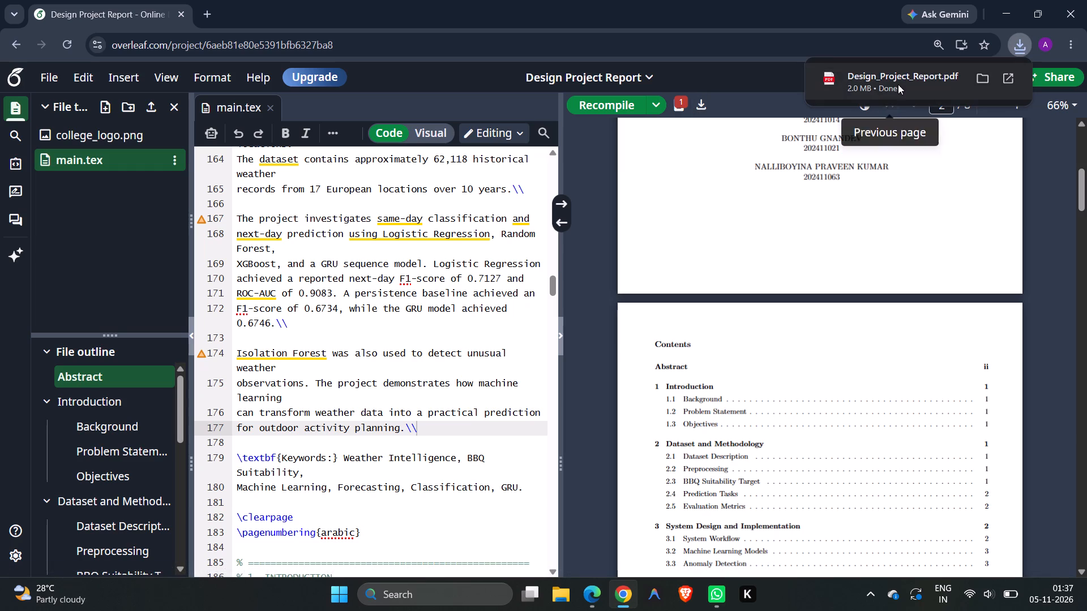
# Open the downloaded Design_Project_Report.pdf and look through it from the title page and contents to the last page.
pyautogui.doubleClick(898, 84)
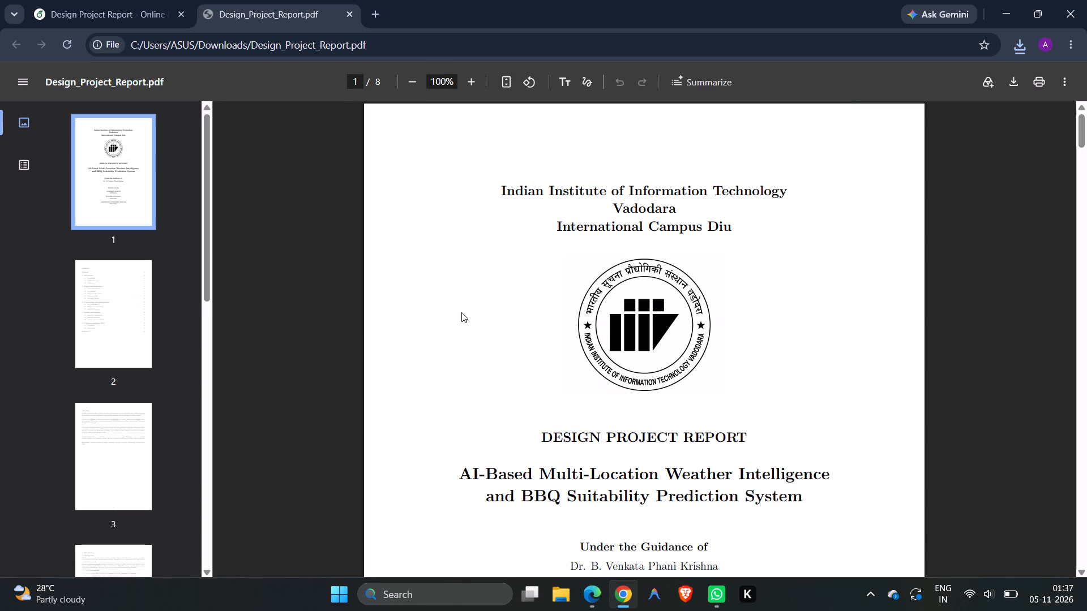
pyautogui.scroll(-1, 448, 369)
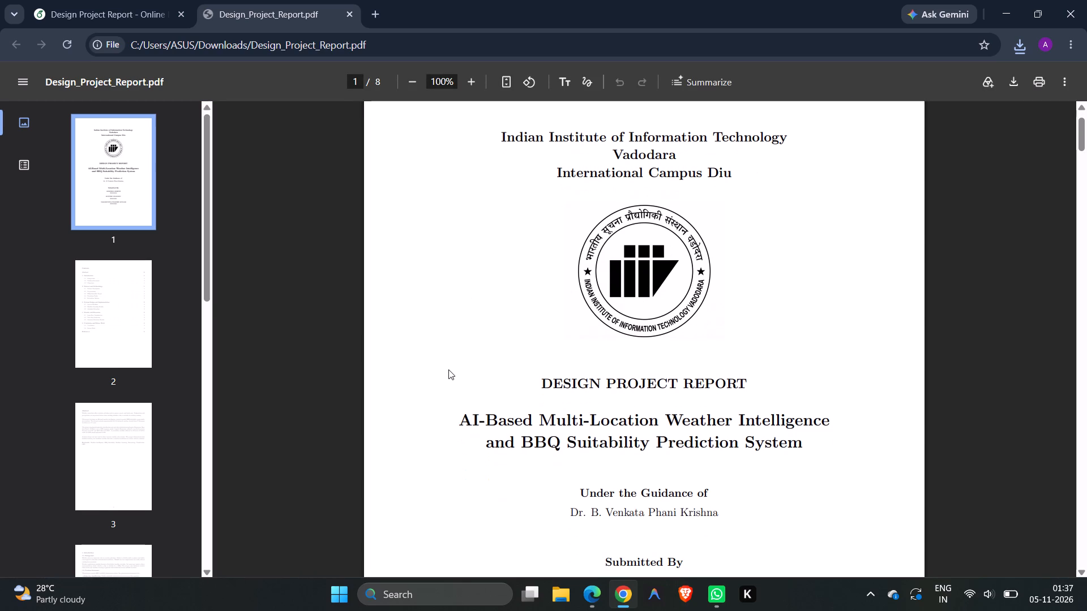
pyautogui.scroll(-3, 448, 369)
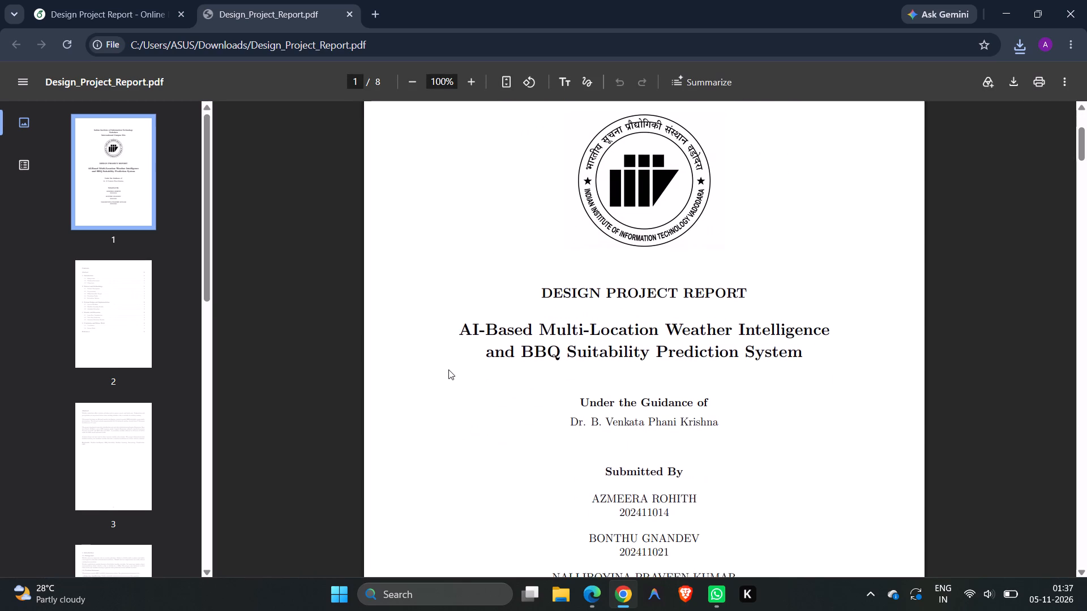
pyautogui.scroll(-2, 448, 369)
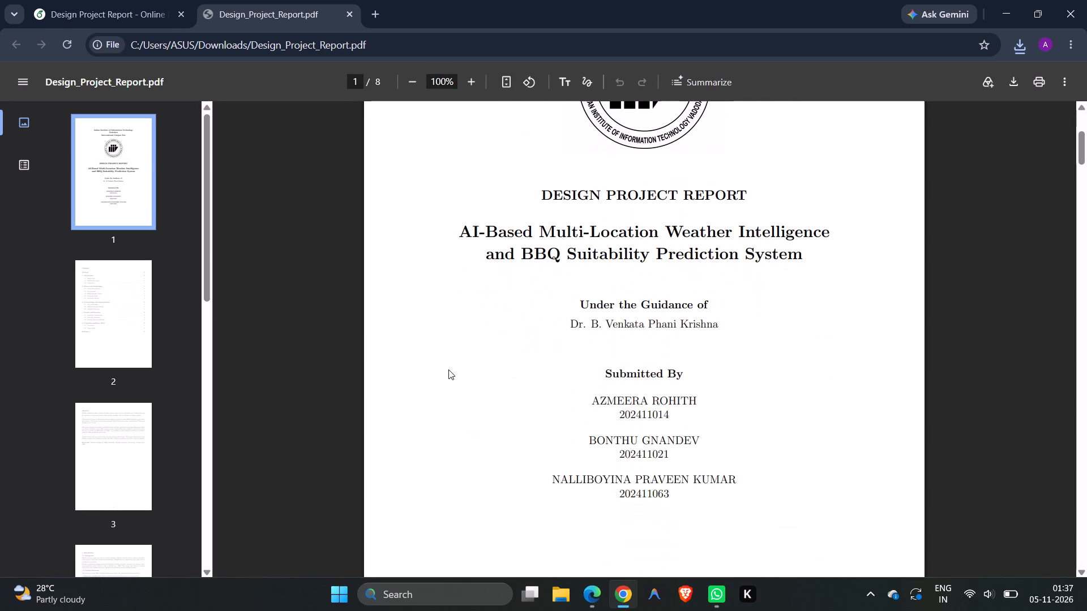
pyautogui.scroll(-1, 448, 369)
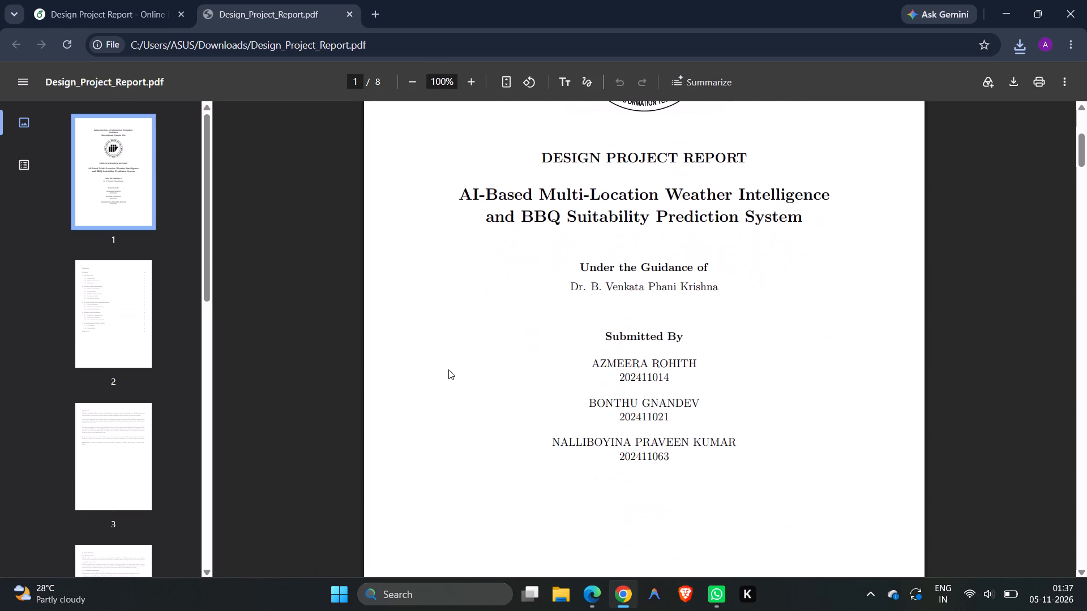
pyautogui.scroll(-2, 448, 369)
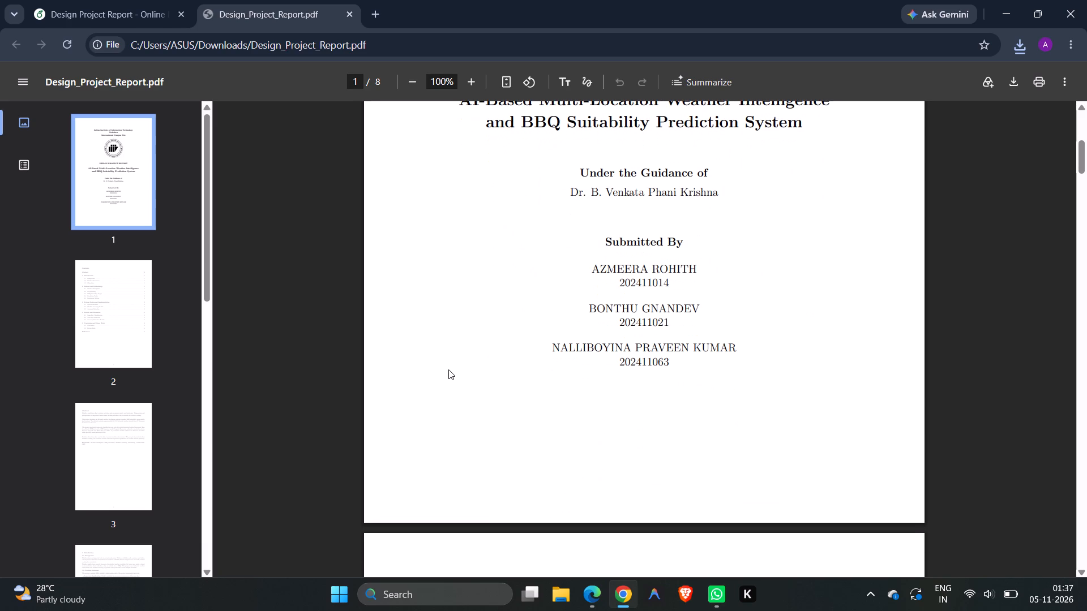
pyautogui.scroll(-2, 448, 369)
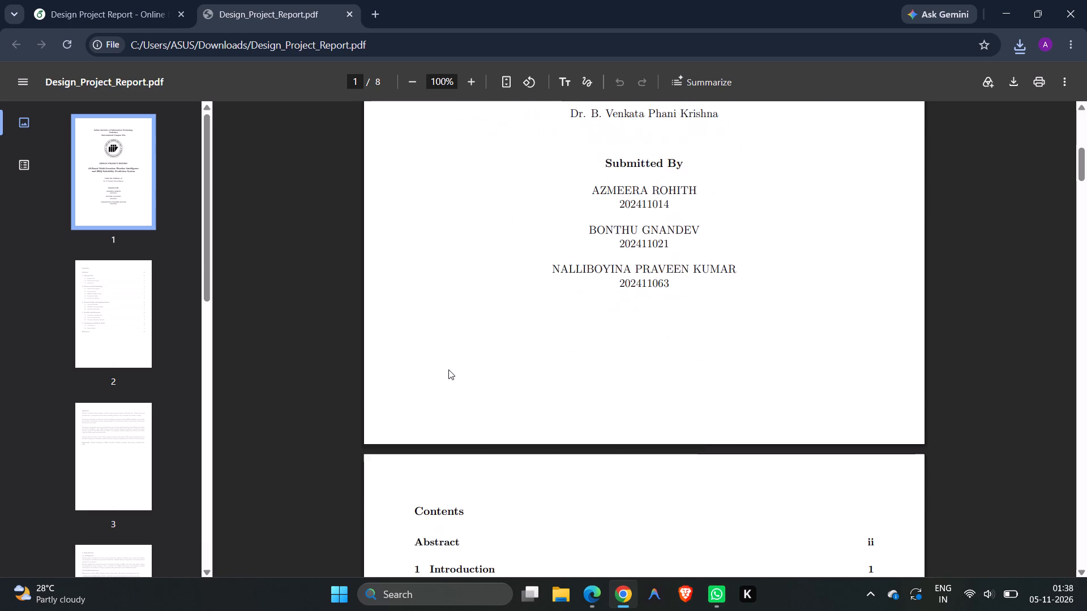
pyautogui.scroll(-4, 448, 369)
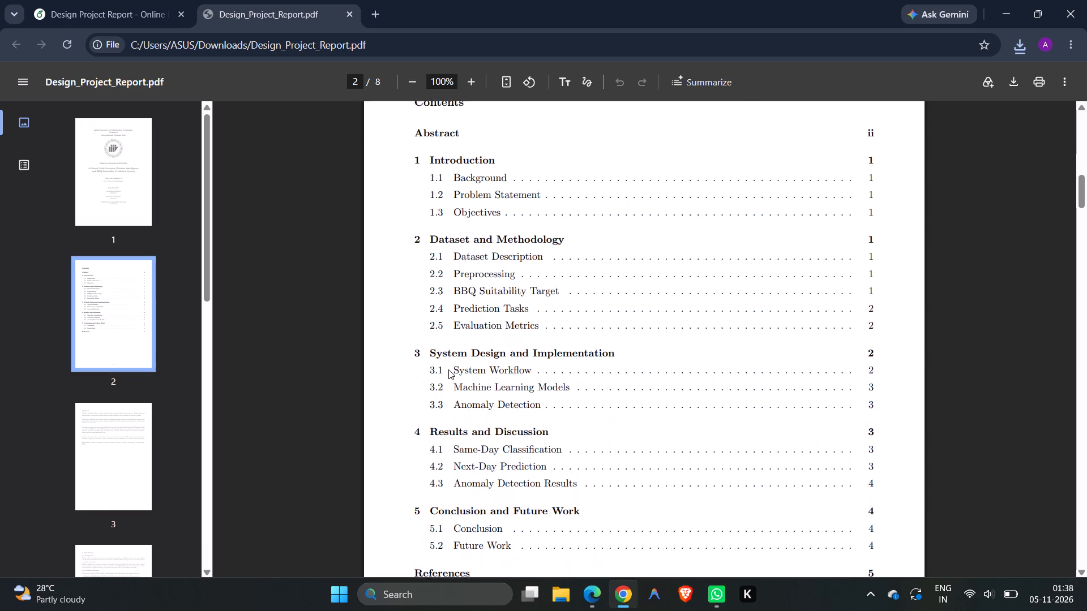
pyautogui.scroll(-11, 448, 369)
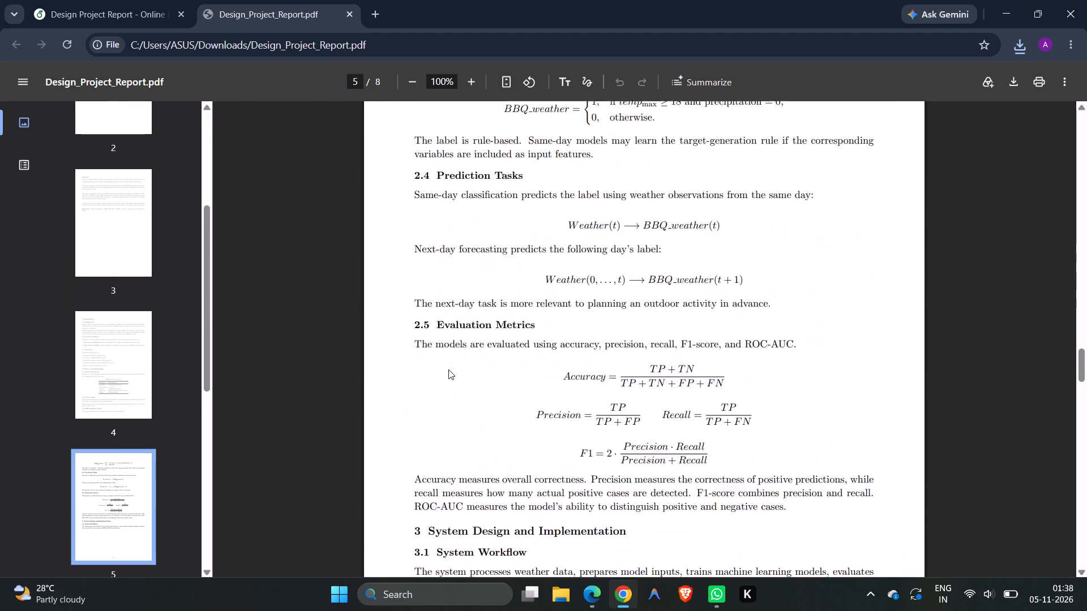
pyautogui.scroll(-9, 448, 369)
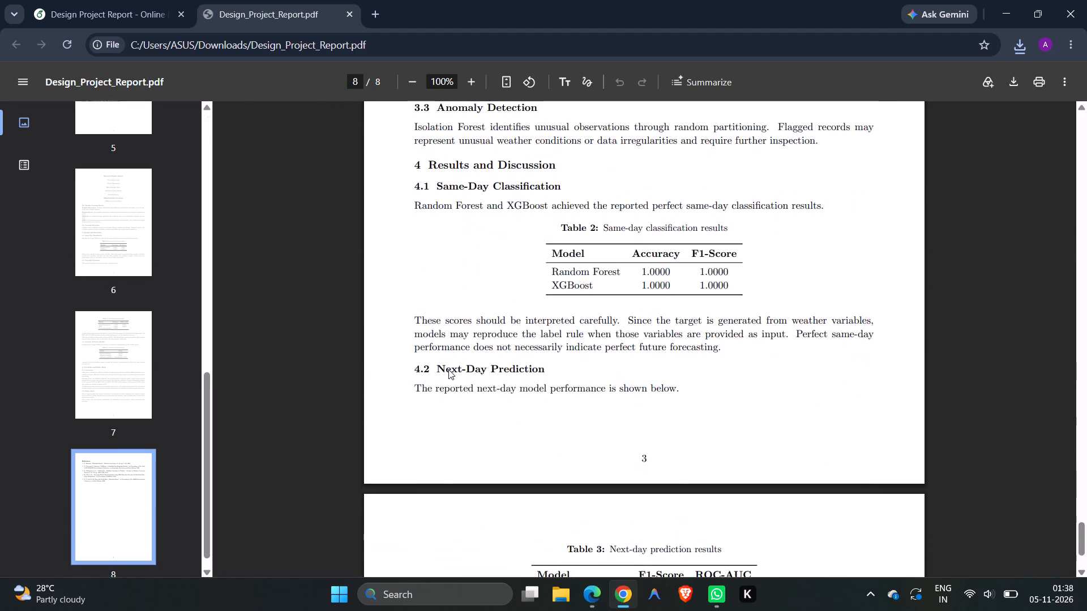
pyautogui.scroll(-7, 448, 369)
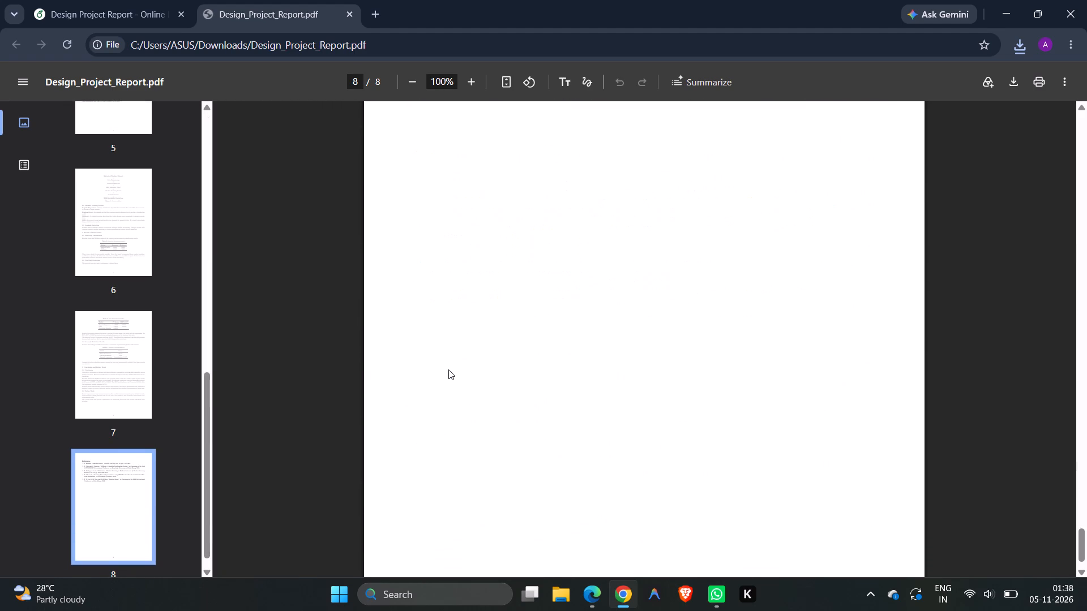
# Switch from the PDF to the Edge window with the Design Project page.
pyautogui.hotkey('alt', 'Tab')
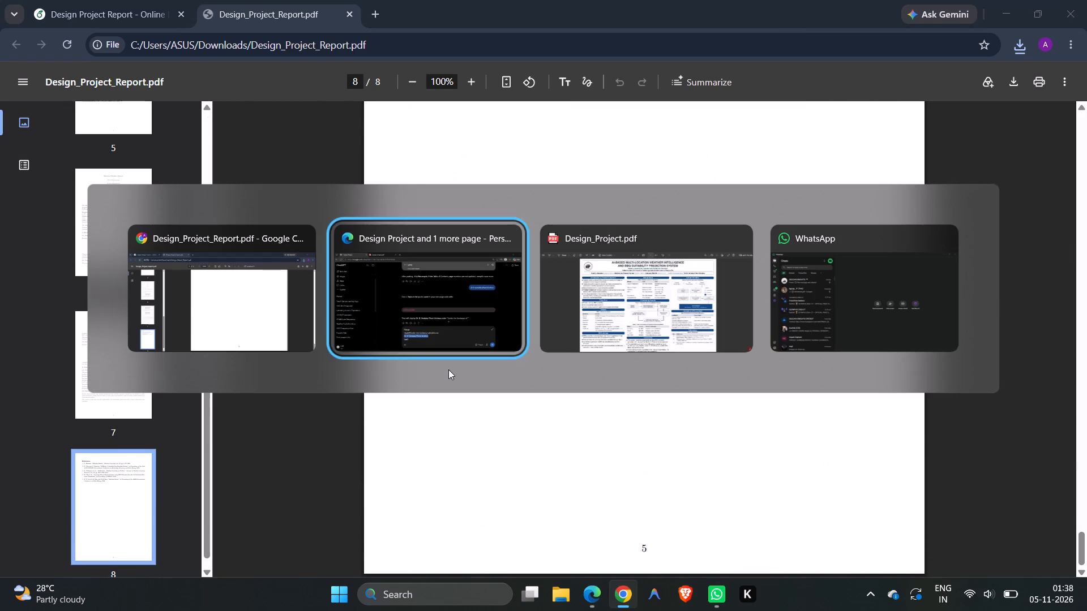